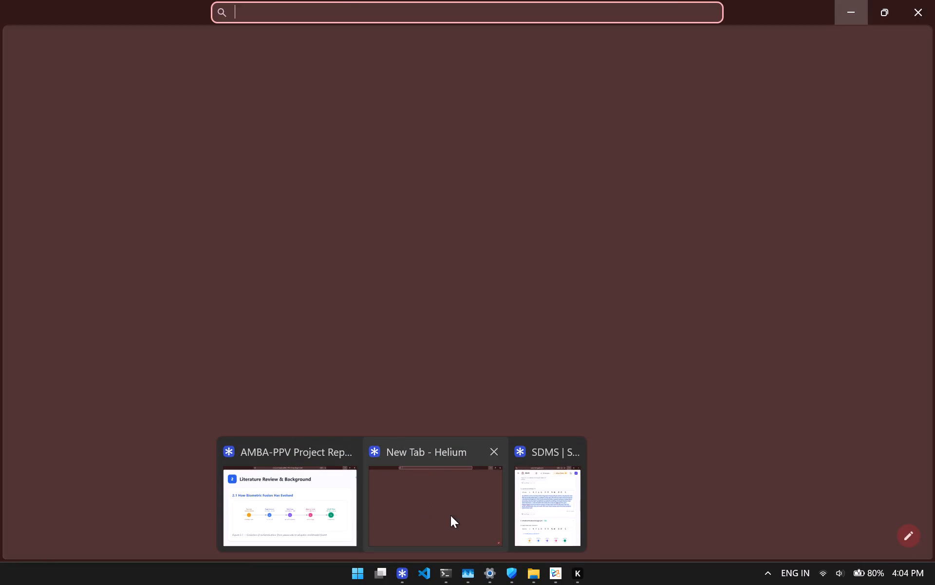
# Examine the AMBA-PPV report's Literature Review & Background chapter alongside the SDMS submission form's Scope & Feasibility section.
pyautogui.click(321, 515)
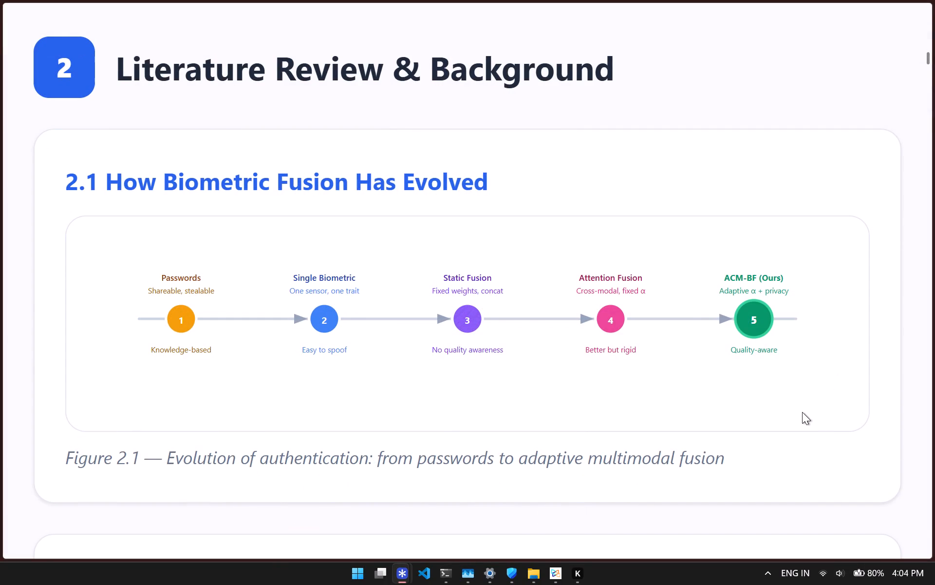
pyautogui.hotkey('alt', 'Tab')
pyautogui.hotkey('alt', 'Tab')
pyautogui.hotkey('alt', 'Tab')
pyautogui.hotkey('alt', 'Tab')
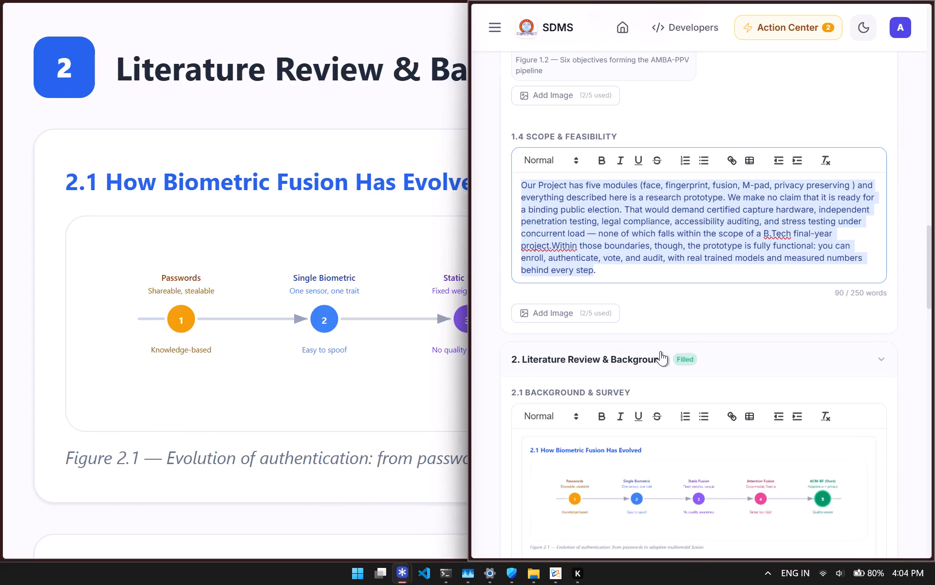
pyautogui.click(606, 265)
pyautogui.scroll(-11, 297, 403)
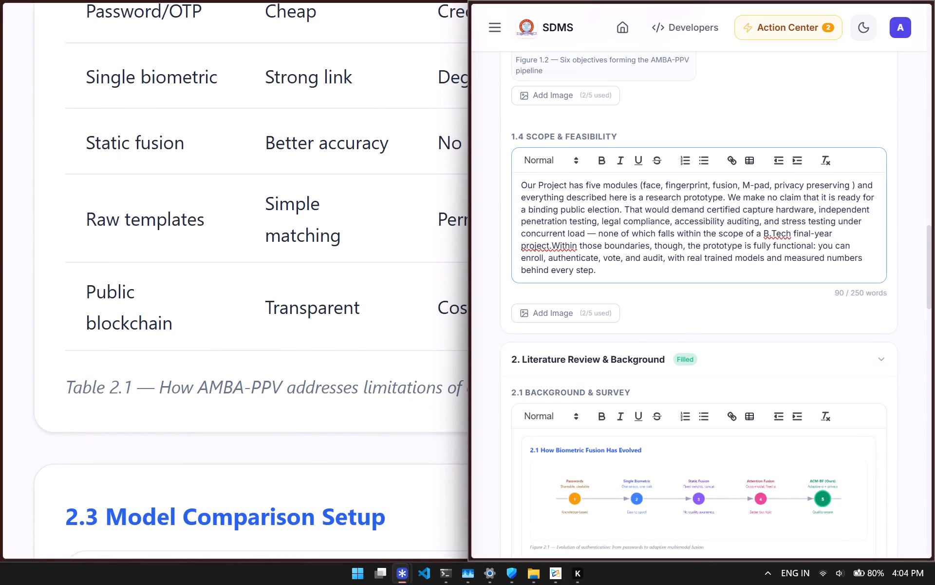
# In the Ubuntu terminal, leave the quota view and switch the assistant's model to Gemini 3.8 Flash with high effort.
pyautogui.click(448, 567)
pyautogui.scroll(-1, 299, 426)
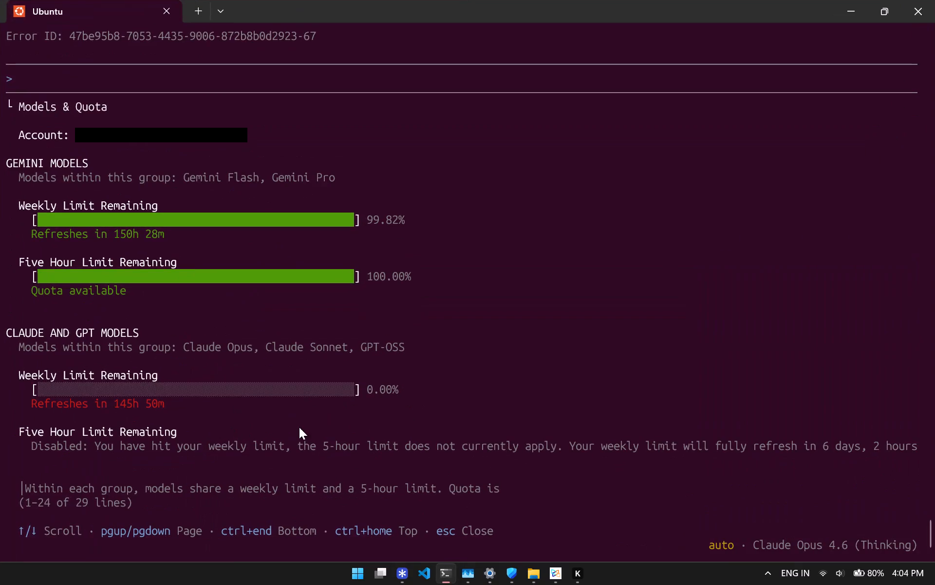
pyautogui.press('Escape')
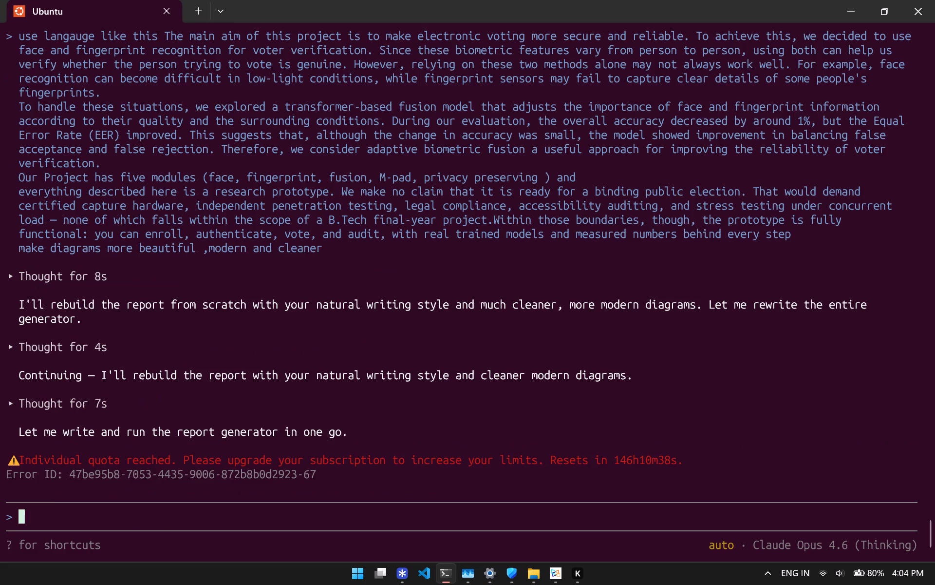
pyautogui.press('/')
pyautogui.write('mode')
pyautogui.press('Return')
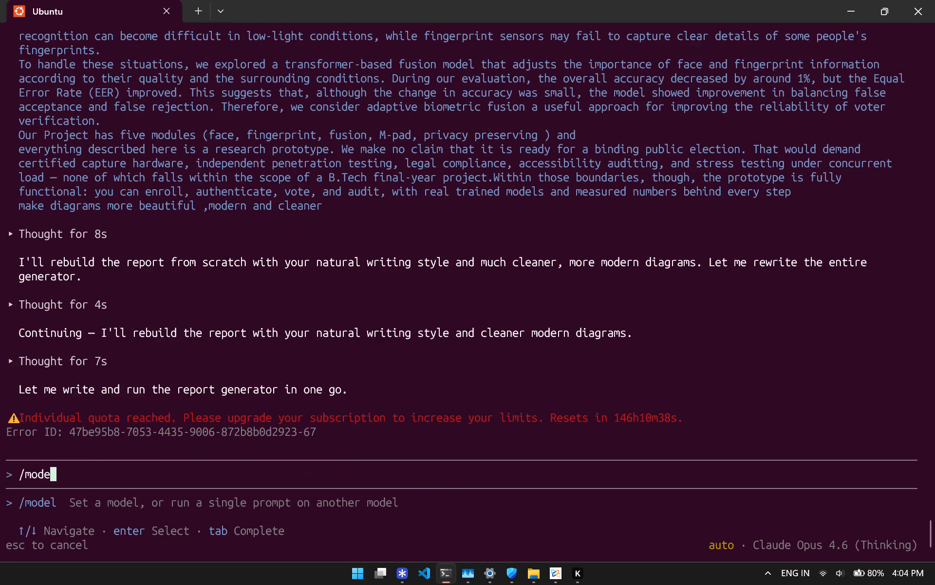
pyautogui.press('Return')
pyautogui.press('Up')
pyautogui.press('Up')
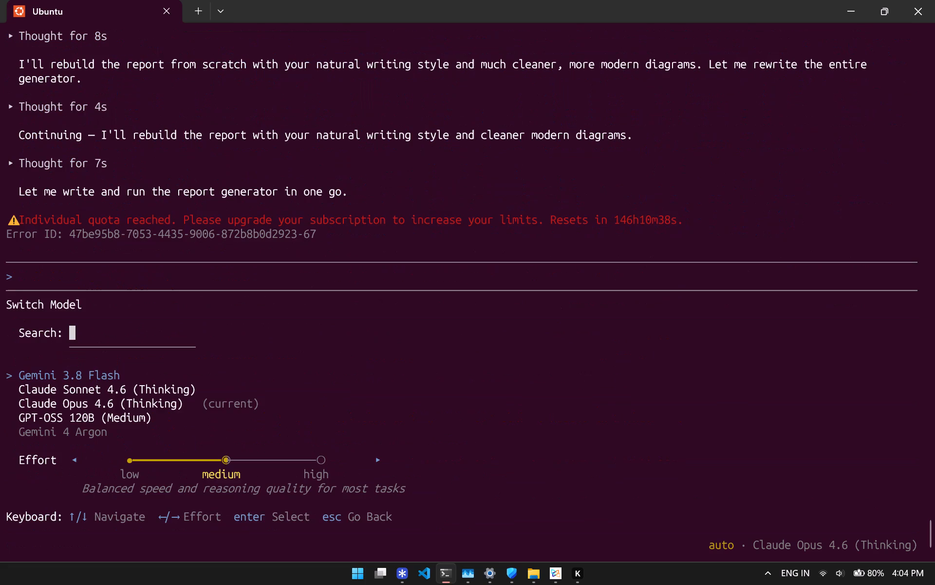
pyautogui.press('Right')
pyautogui.press('Return')
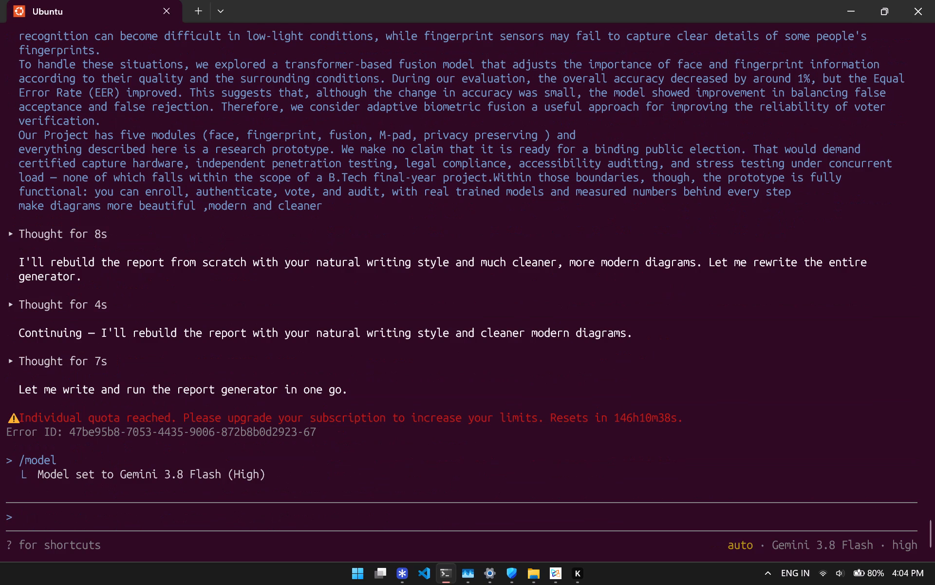
# Send the assistant the prompt "?".
pyautogui.press('space')
pyautogui.write('?')
pyautogui.press('Return')
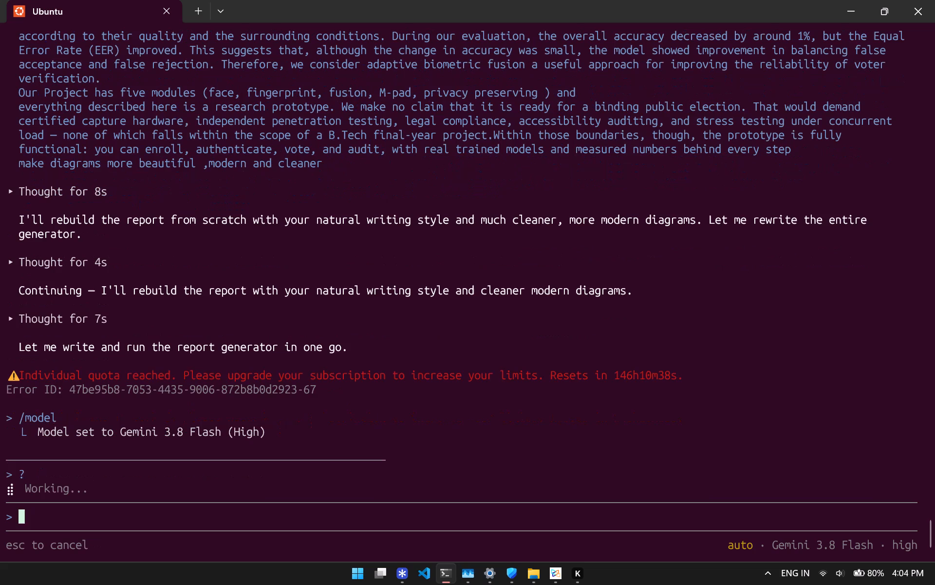
# Switch to the AMBA-PPV project report in the browser.
pyautogui.hotkey('alt', 'Tab')
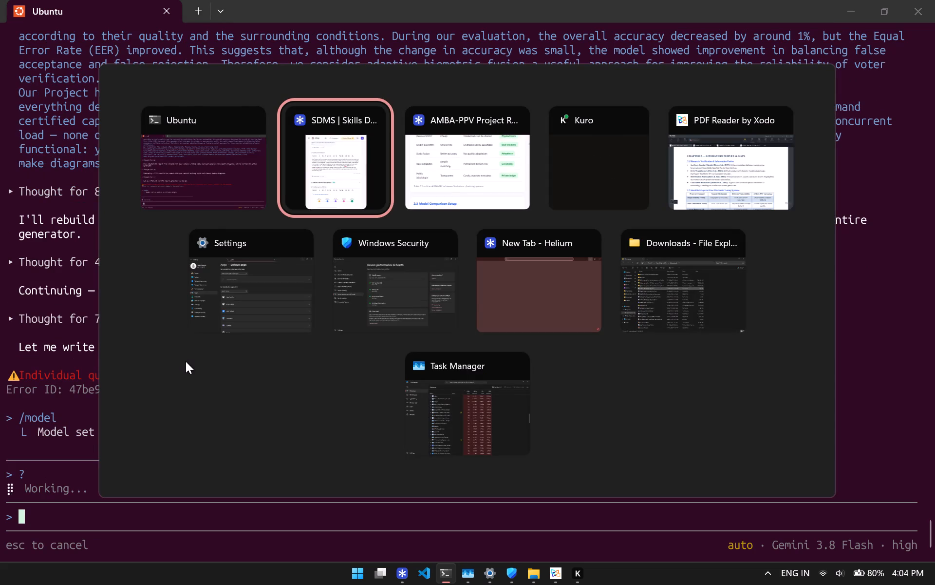
pyautogui.hotkey('alt', 'Tab')
pyautogui.hotkey('alt', 'Tab')
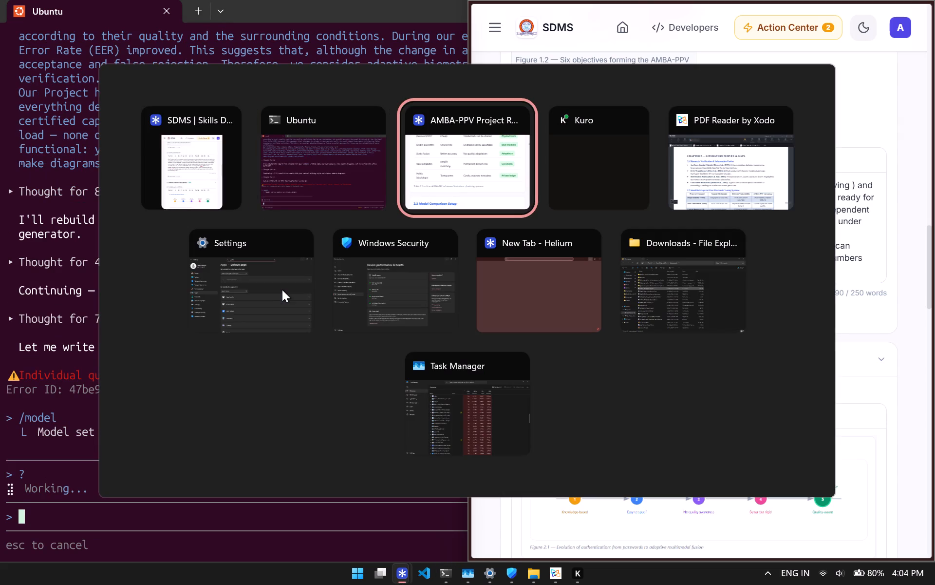
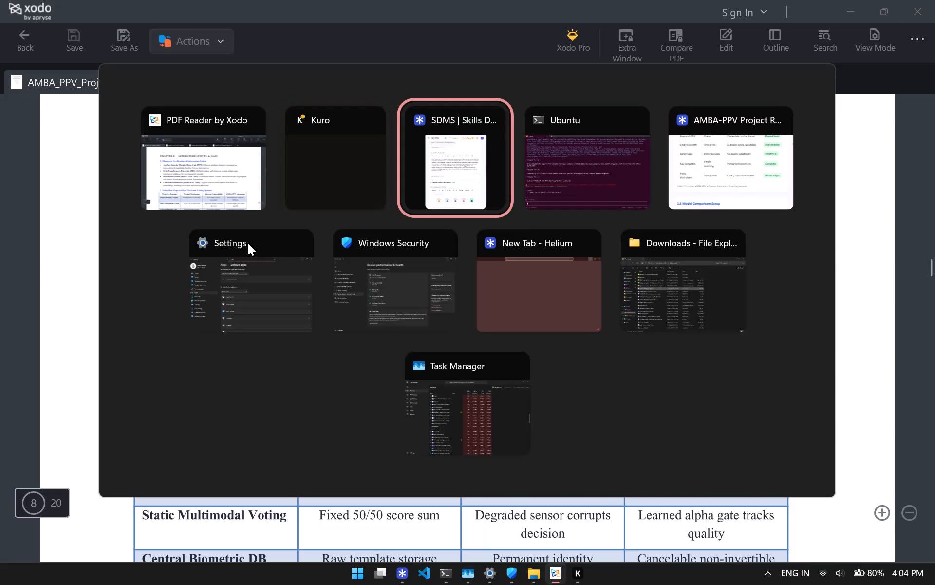
# Bring up the AMBA-PPV project report window and switch from it to the SDMS submission form.
pyautogui.hotkey('alt', 'Tab')
pyautogui.hotkey('alt', 'Tab')
pyautogui.hotkey('alt', 'Tab')
pyautogui.hotkey('alt', 'Tab')
pyautogui.hotkey('alt', 'Tab')
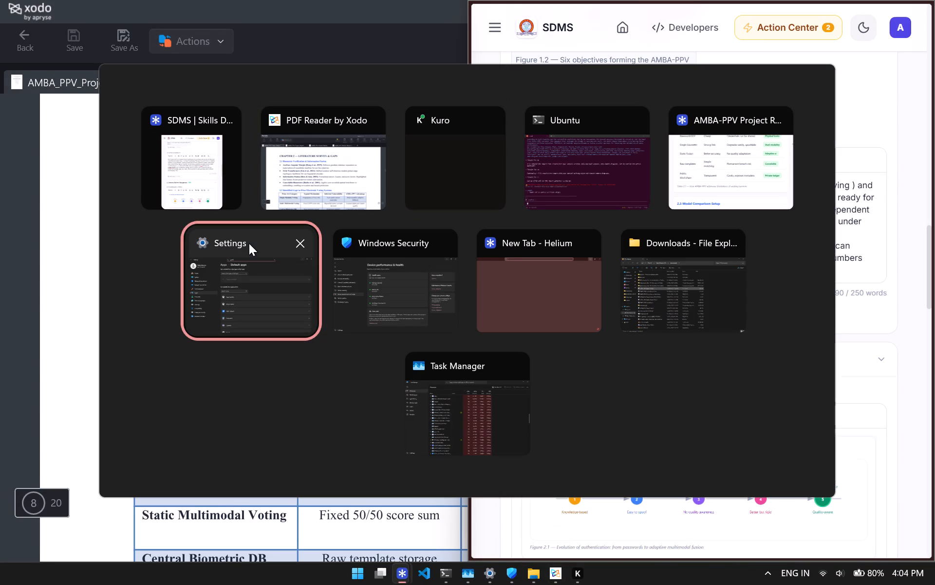
pyautogui.hotkey('alt', 'Tab')
pyautogui.hotkey('alt', 'Tab')
pyautogui.hotkey('alt', 'Tab')
pyautogui.hotkey('alt', 'Tab')
pyautogui.hotkey('alt', 'Tab')
pyautogui.hotkey('alt', 'Tab')
pyautogui.hotkey('alt', 'Tab')
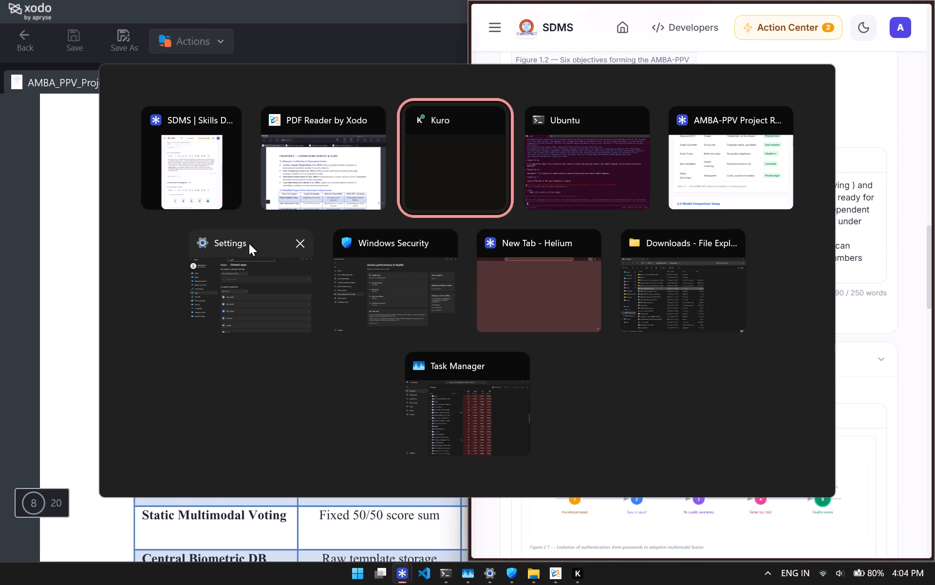
pyautogui.hotkey('alt', 'Tab')
pyautogui.hotkey('alt', 'Tab')
pyautogui.hotkey('alt', 'Tab')
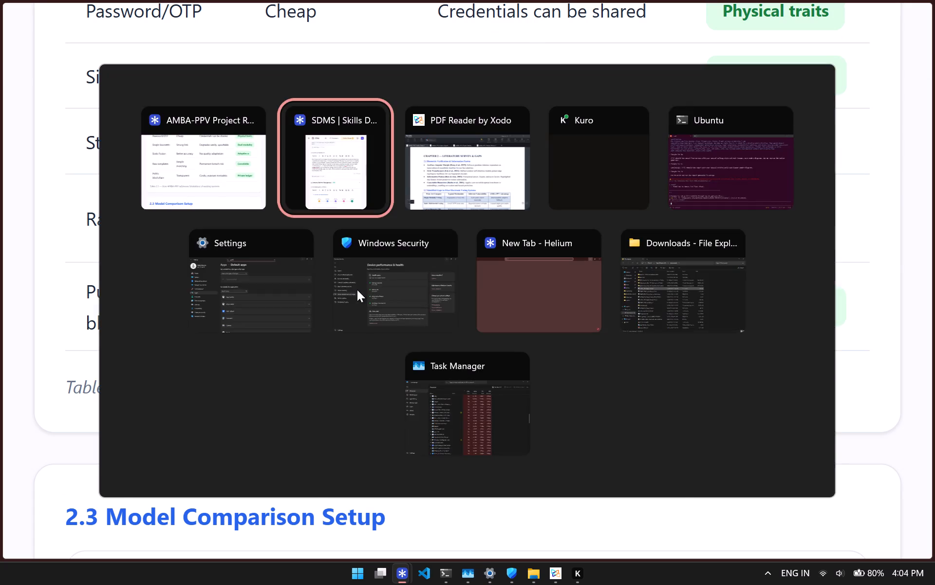
# Delete the "How Biometric Fusion Has Evolved" figure from the form's 2.1 Background & Survey field.
pyautogui.scroll(-9, 686, 293)
pyautogui.scroll(3, 686, 291)
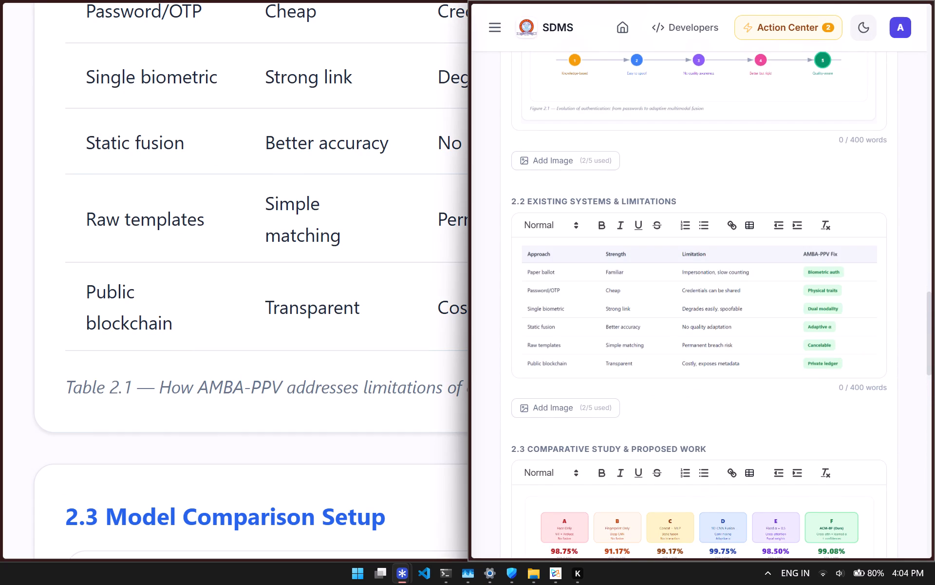
pyautogui.scroll(7, 661, 298)
pyautogui.scroll(-4, 661, 296)
pyautogui.click(665, 313)
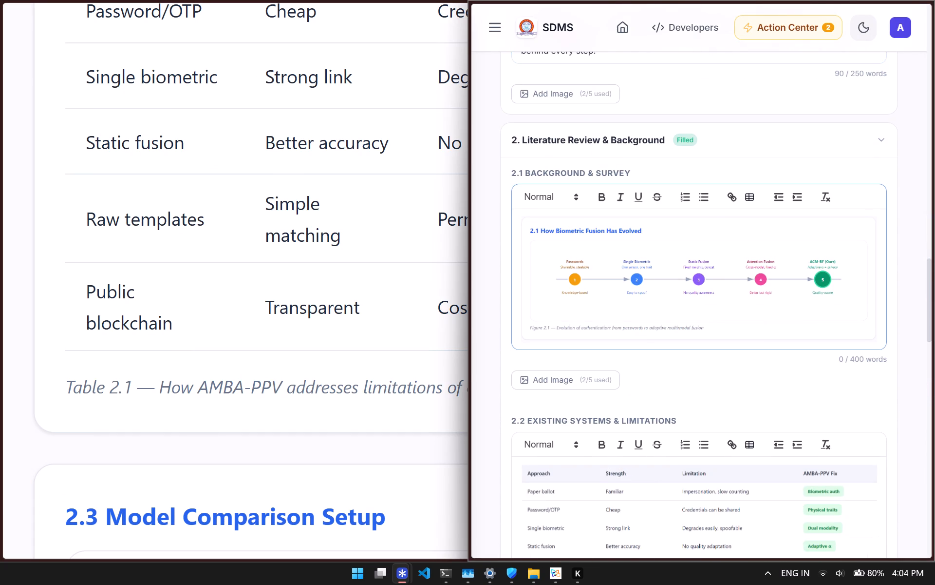
pyautogui.click(597, 296)
pyautogui.moveTo(567, 280); pyautogui.dragTo(594, 297)
pyautogui.press('BackSpace')
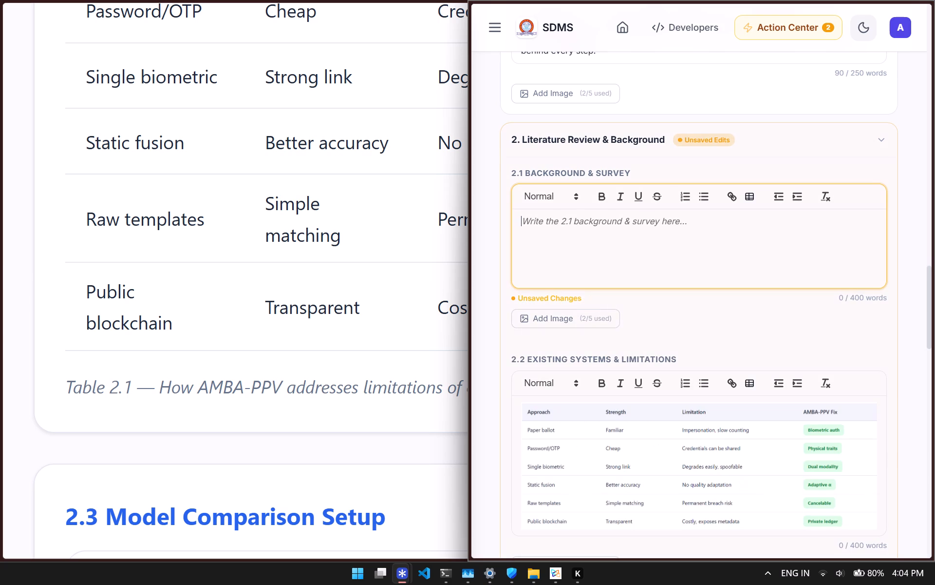
# Review the submission form's draft status, image limit and Project Overview sections, returning to 2.1 Background & Survey.
pyautogui.scroll(12, 580, 296)
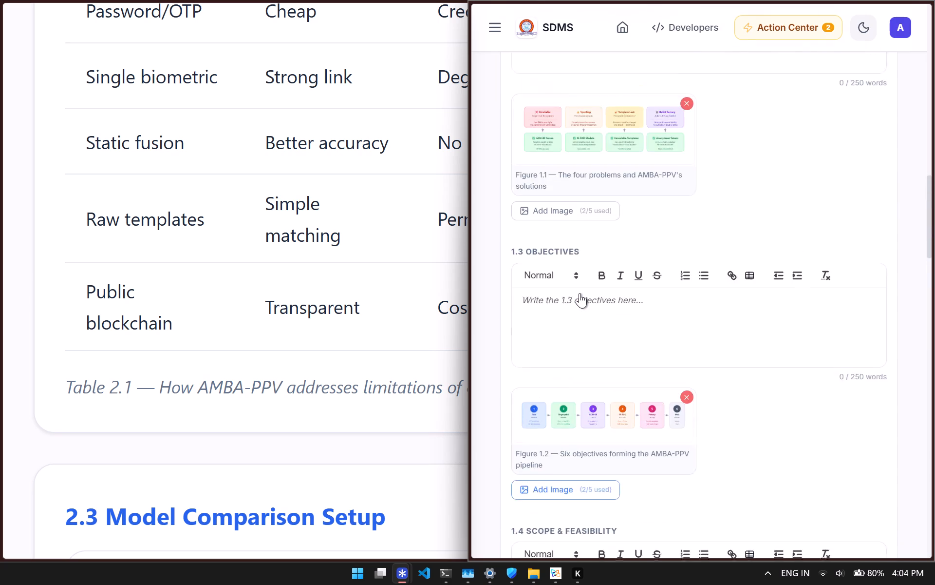
pyautogui.scroll(10, 580, 293)
pyautogui.scroll(-3, 580, 293)
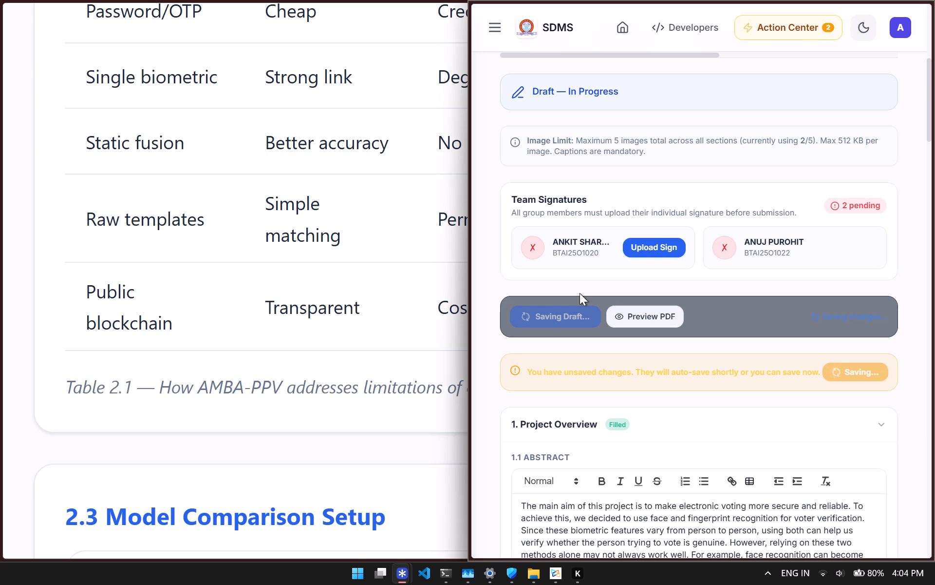
pyautogui.scroll(-4, 580, 293)
pyautogui.scroll(4, 580, 293)
pyautogui.doubleClick(514, 142)
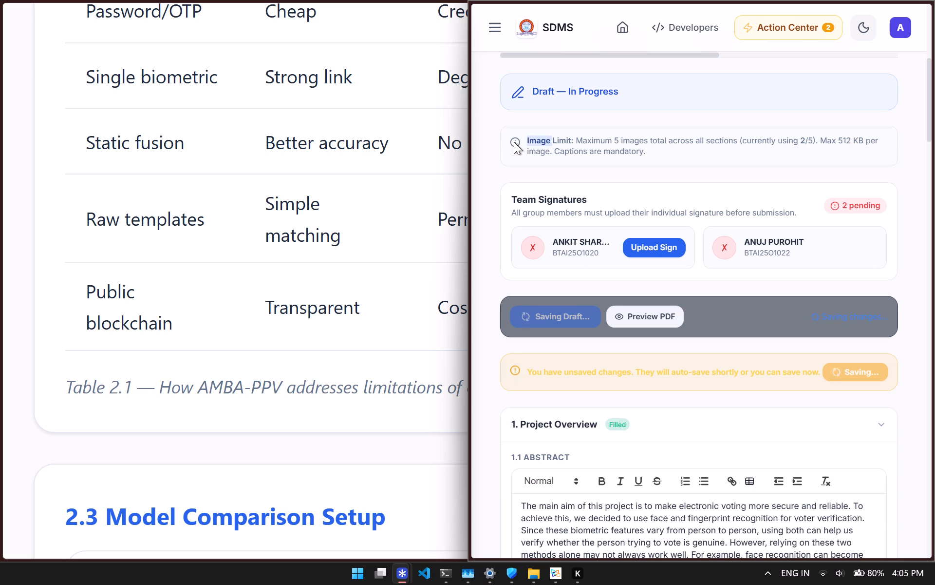
pyautogui.click(516, 149)
pyautogui.scroll(-7, 668, 173)
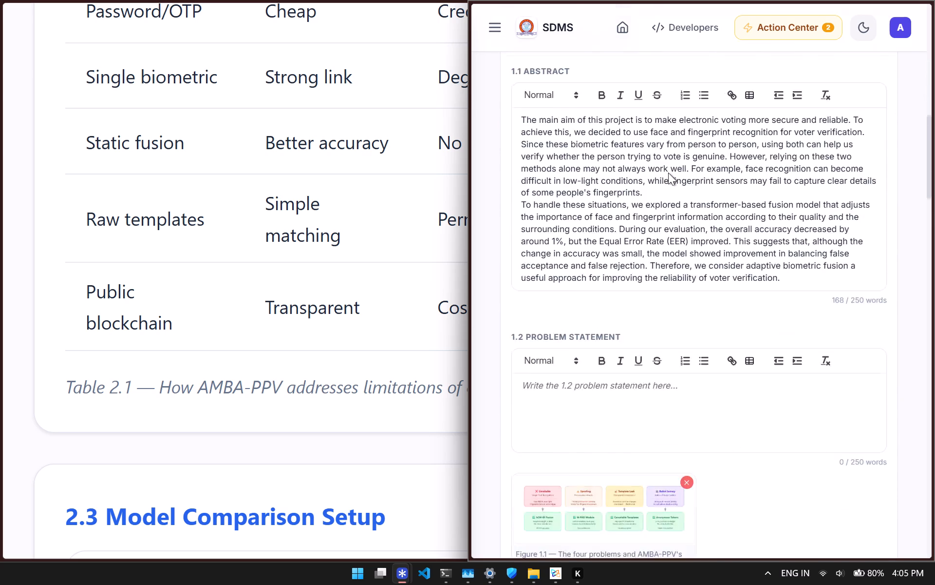
pyautogui.scroll(-2, 668, 173)
pyautogui.scroll(-4, 720, 212)
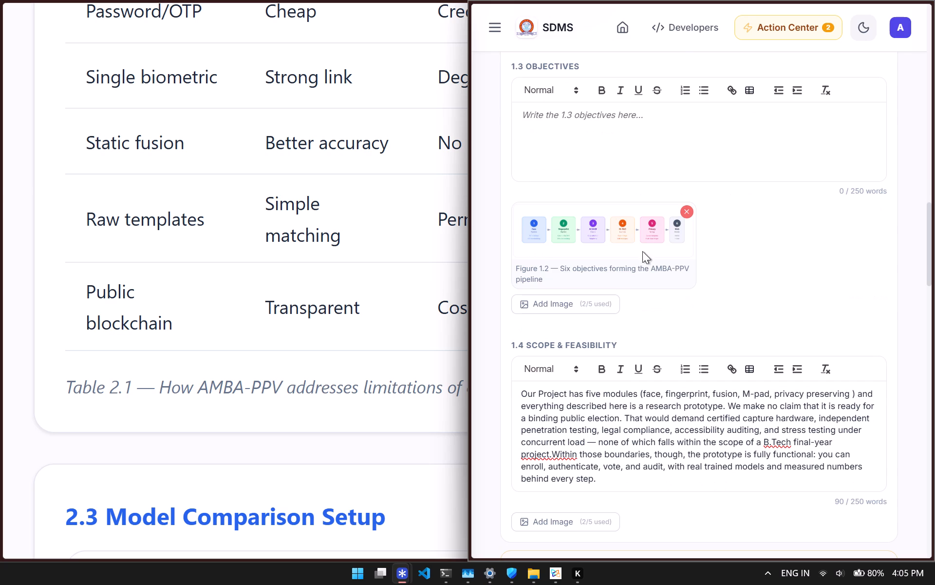
pyautogui.scroll(-3, 582, 261)
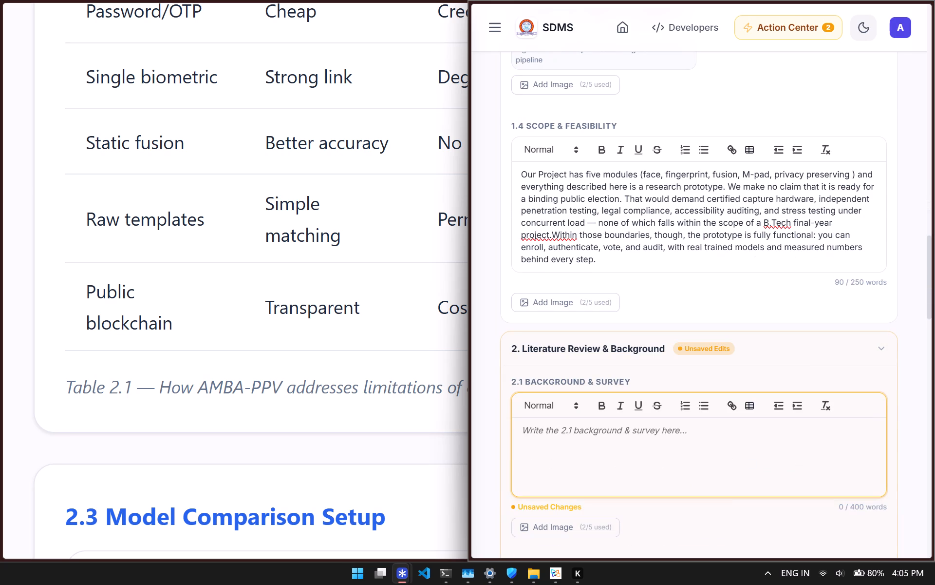
pyautogui.scroll(-2, 601, 266)
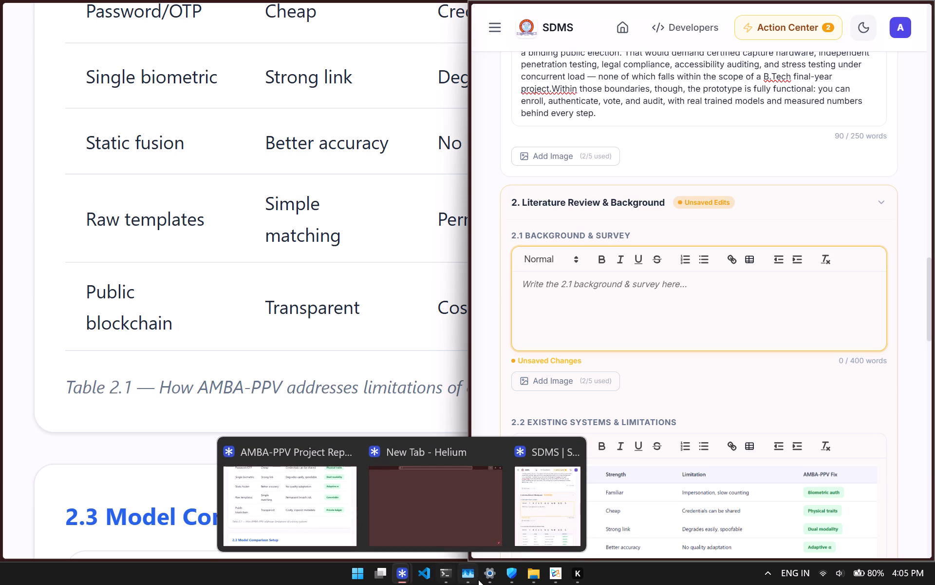
# Open the AMBA_PPV_Project_Report_Final document from the Downloads folder.
pyautogui.click(533, 577)
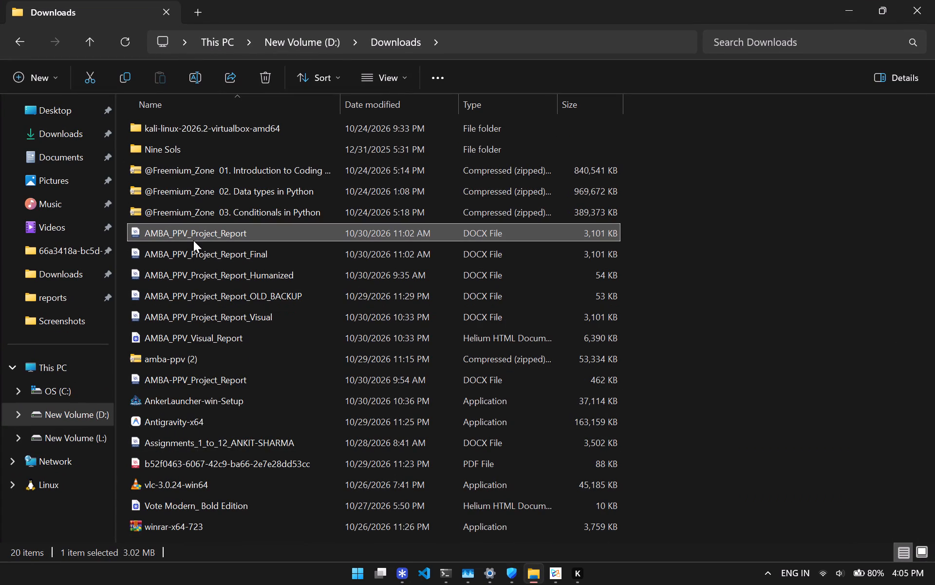
pyautogui.doubleClick(200, 254)
# Look through the final report to find Chapter 2, Literature Survey & Gaps.
pyautogui.scroll(-6, 464, 314)
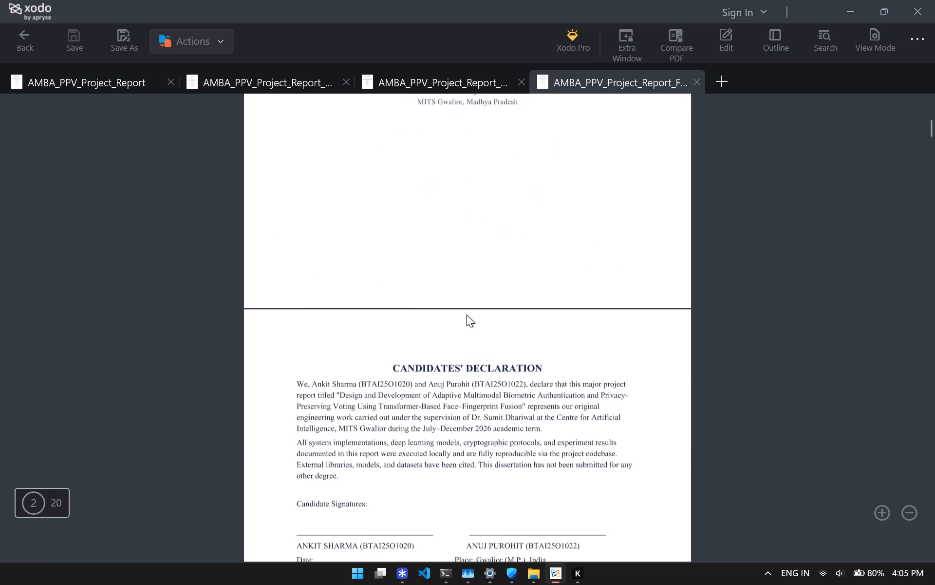
pyautogui.scroll(-16, 466, 314)
pyautogui.scroll(-15, 467, 312)
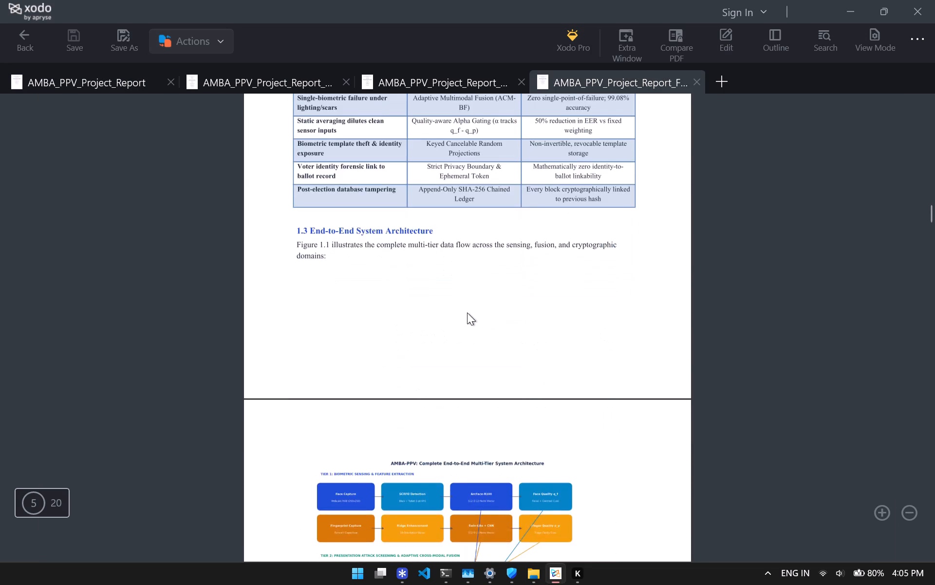
pyautogui.scroll(-14, 467, 312)
pyautogui.scroll(7, 468, 312)
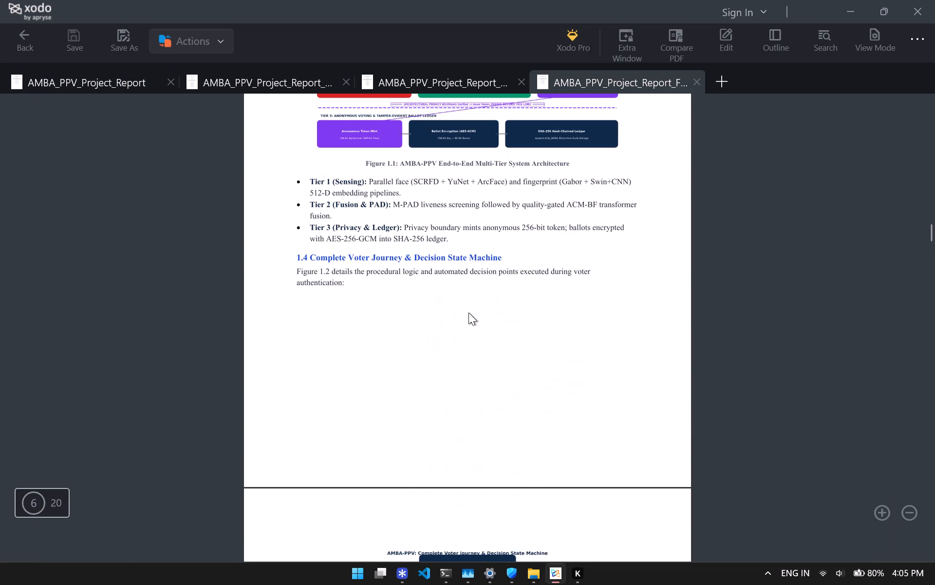
pyautogui.scroll(-14, 468, 312)
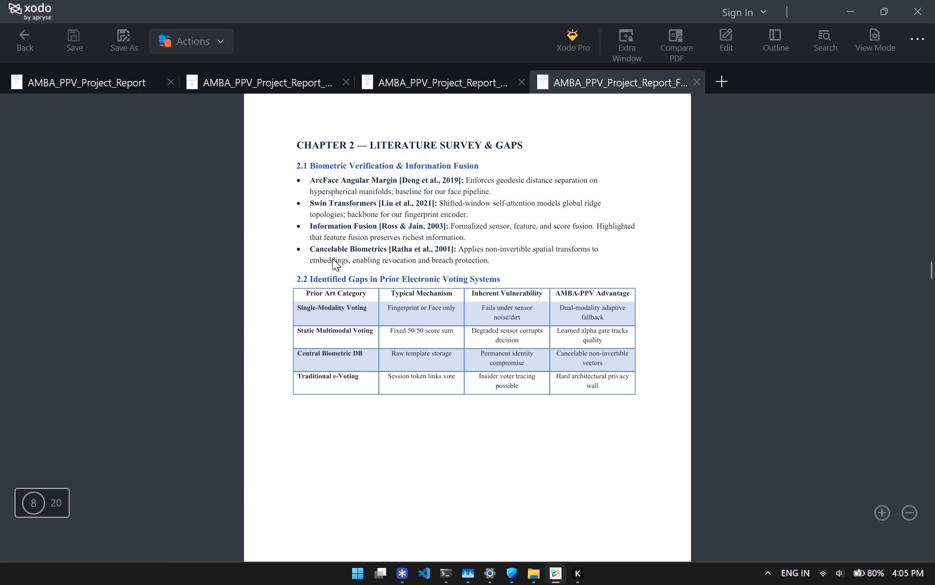
pyautogui.scroll(-8, 398, 240)
pyautogui.scroll(4, 401, 245)
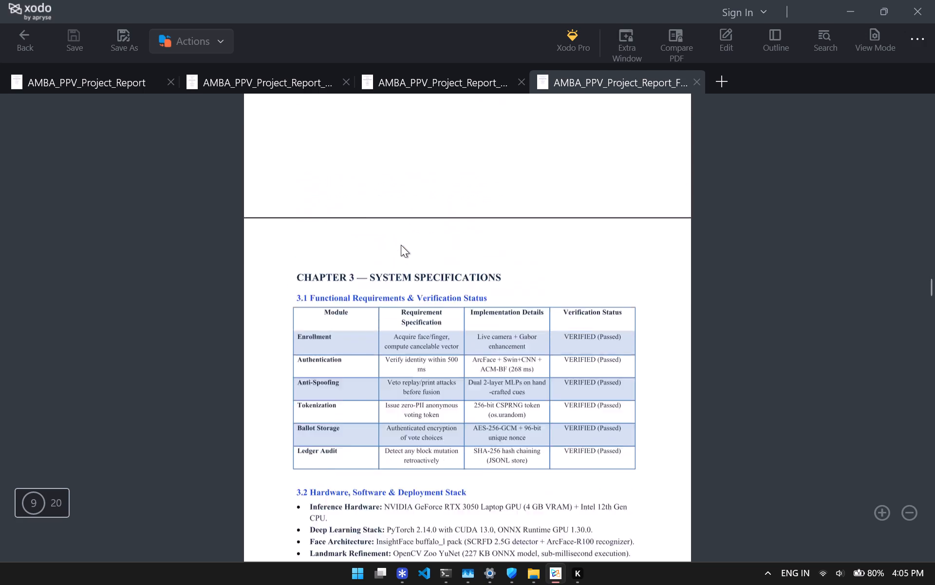
pyautogui.scroll(4, 401, 245)
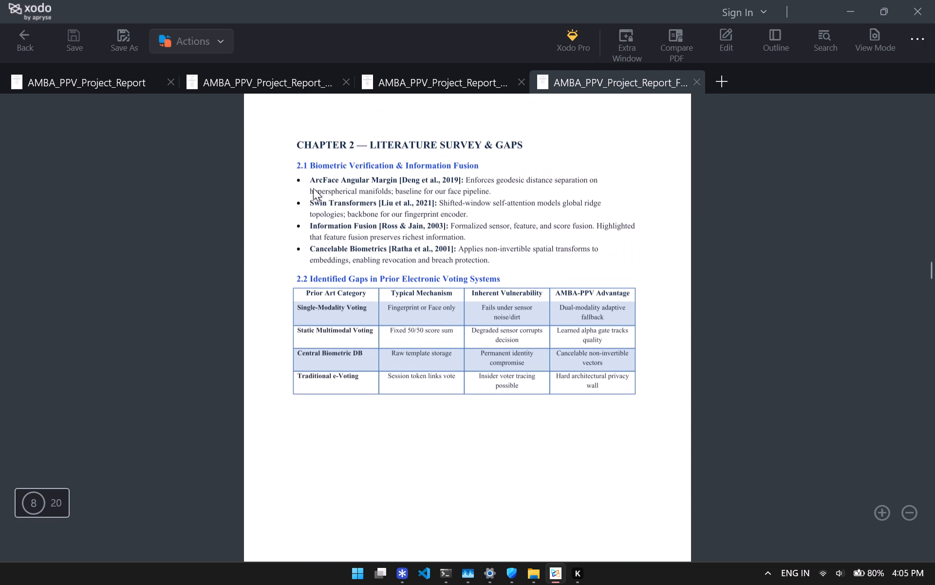
# Copy all four bullets under 2.1 Biometric Verification & Information Fusion and return to the SDMS form.
pyautogui.moveTo(292, 177); pyautogui.dragTo(369, 254)
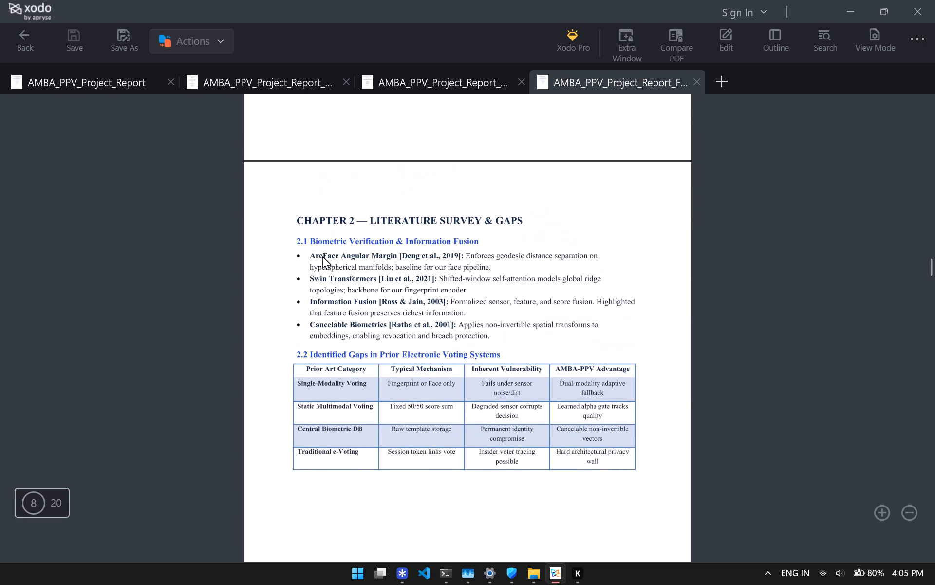
pyautogui.click(294, 253)
pyautogui.moveTo(294, 253); pyautogui.dragTo(325, 280)
pyautogui.moveTo(294, 252); pyautogui.dragTo(487, 339)
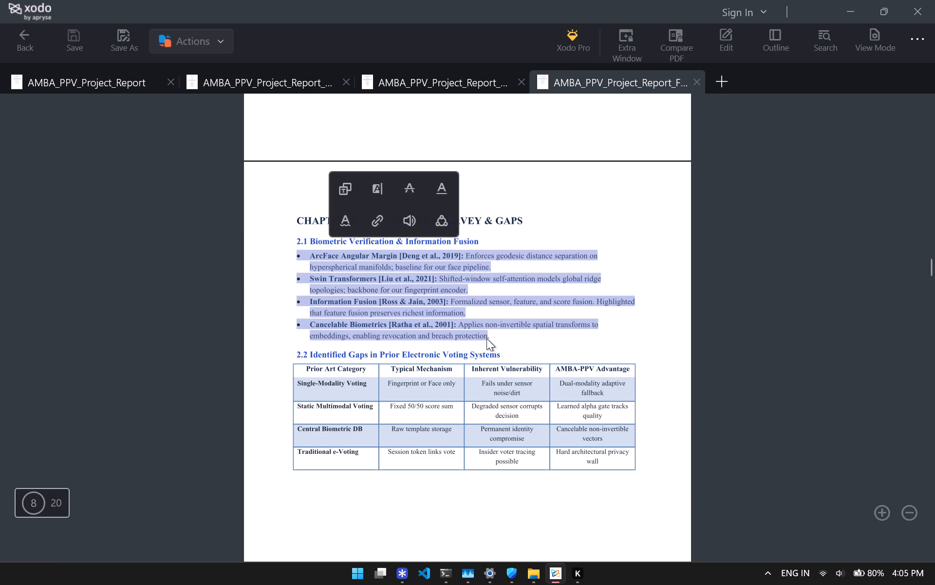
pyautogui.click(349, 190)
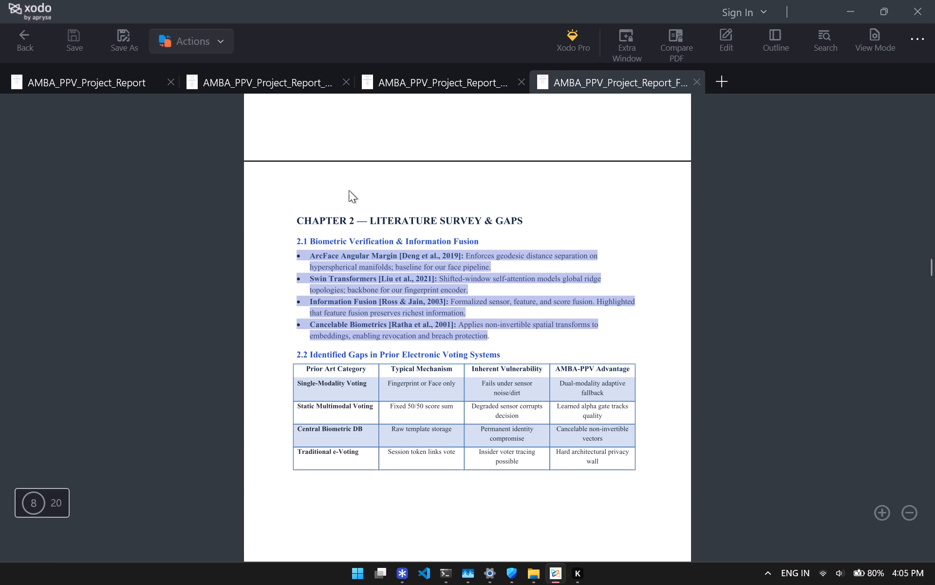
pyautogui.hotkey('alt', 'Tab')
pyautogui.hotkey('alt', 'Tab')
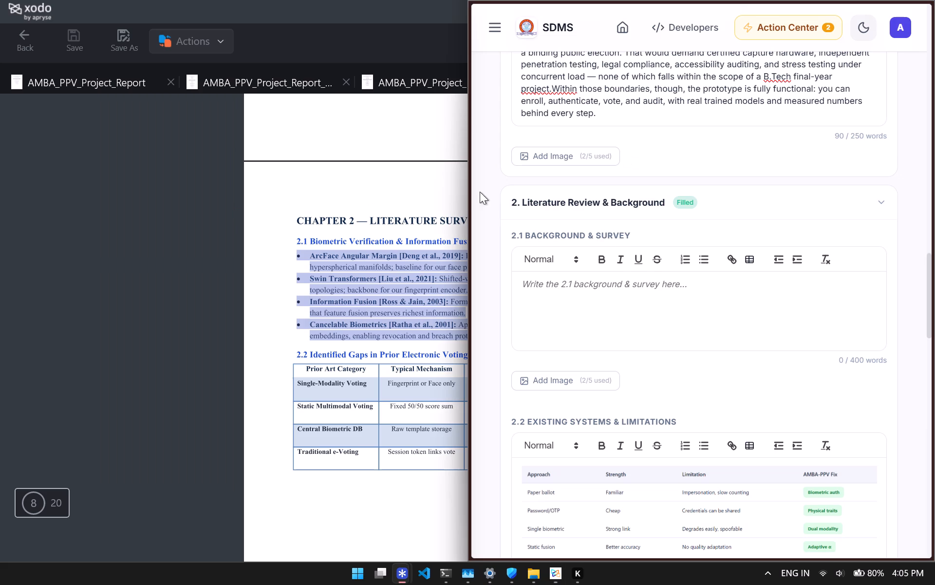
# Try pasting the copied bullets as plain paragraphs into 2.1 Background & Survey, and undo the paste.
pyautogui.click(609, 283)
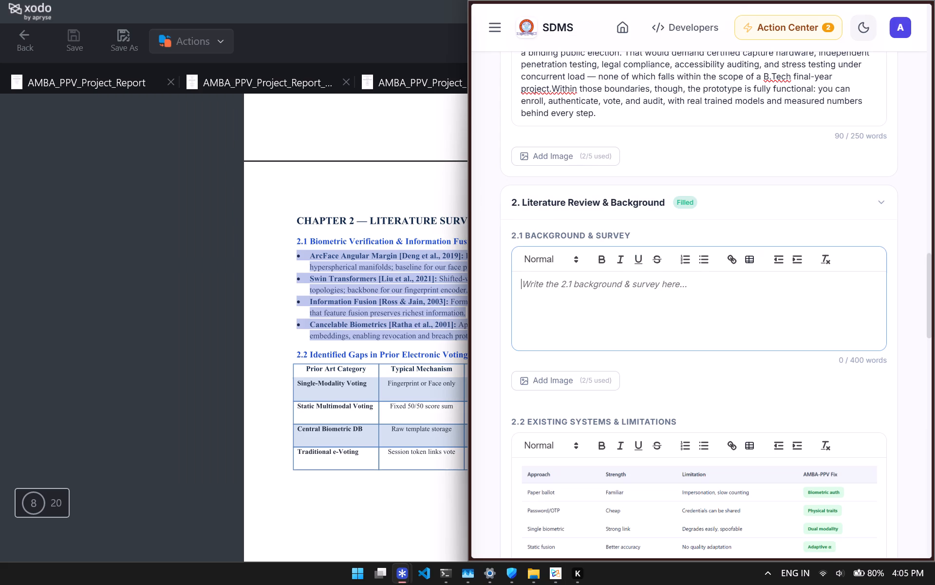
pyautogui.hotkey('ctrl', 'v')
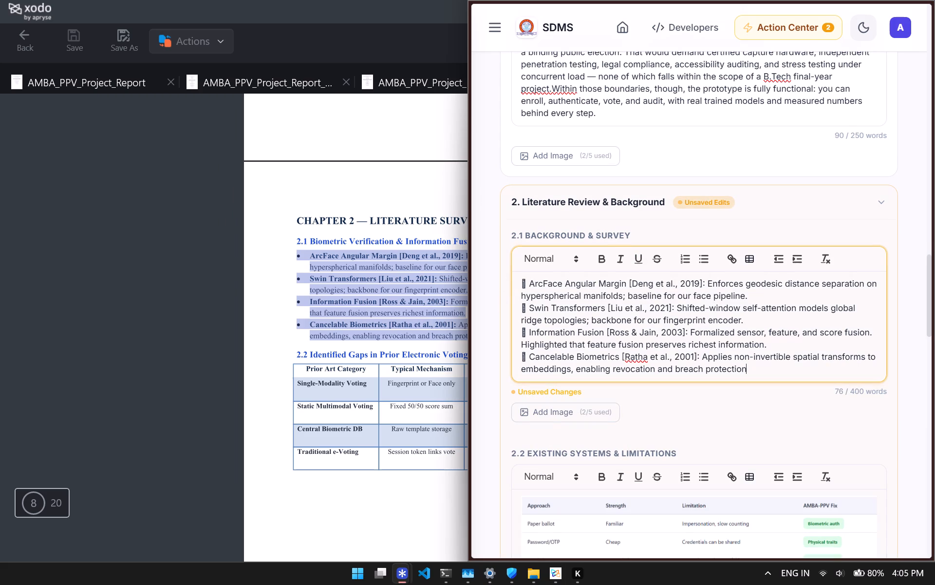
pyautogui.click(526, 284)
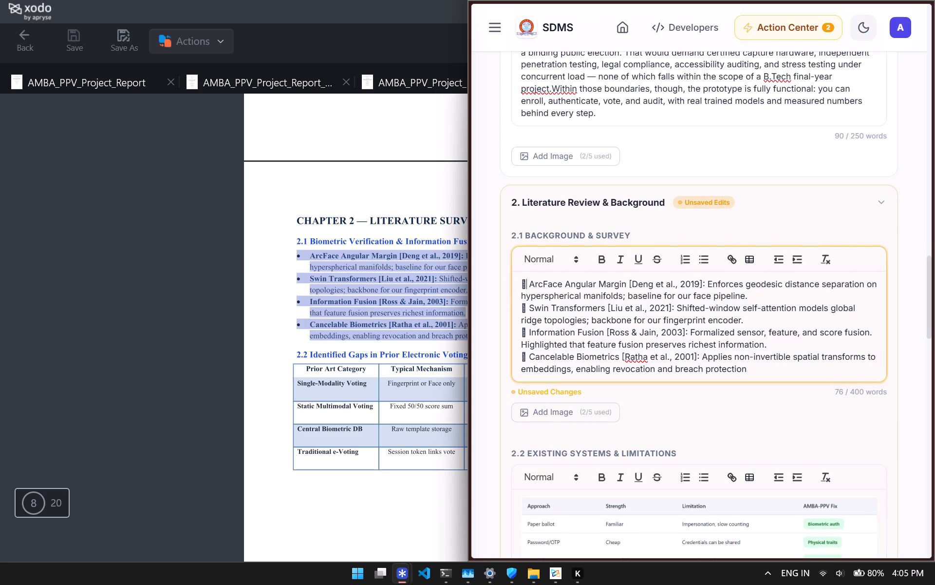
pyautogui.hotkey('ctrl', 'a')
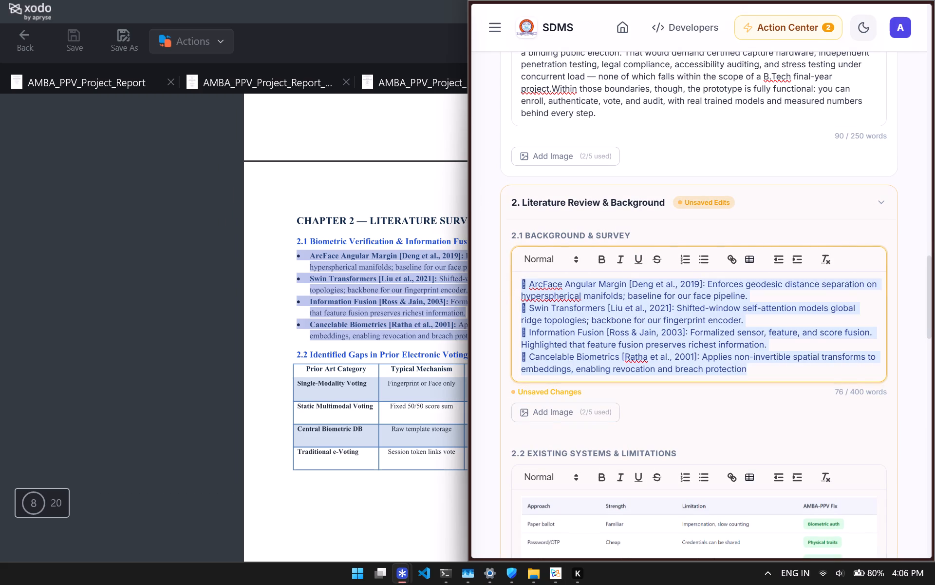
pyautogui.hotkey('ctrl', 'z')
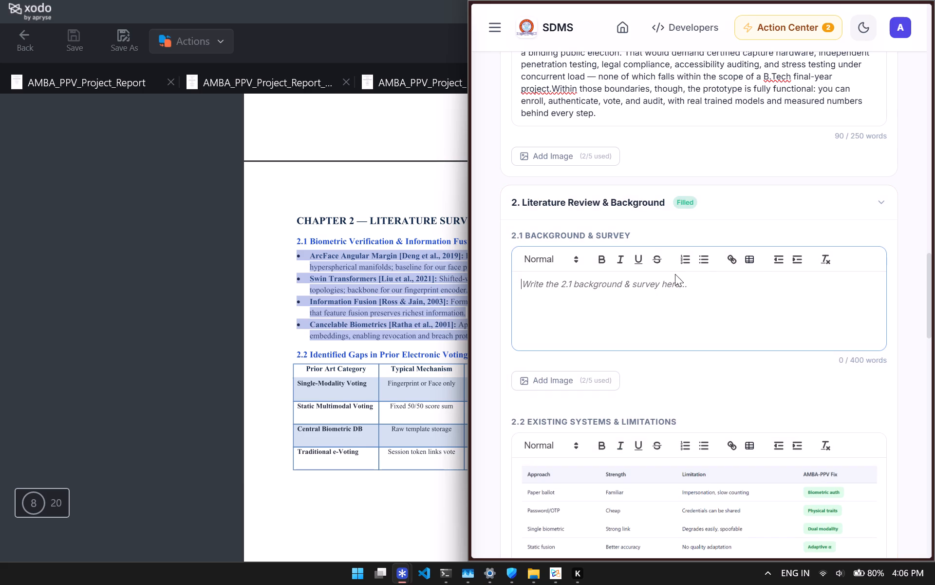
# Start a bulleted list in 2.1 Background & Survey and paste the copied literature points into it.
pyautogui.click(697, 264)
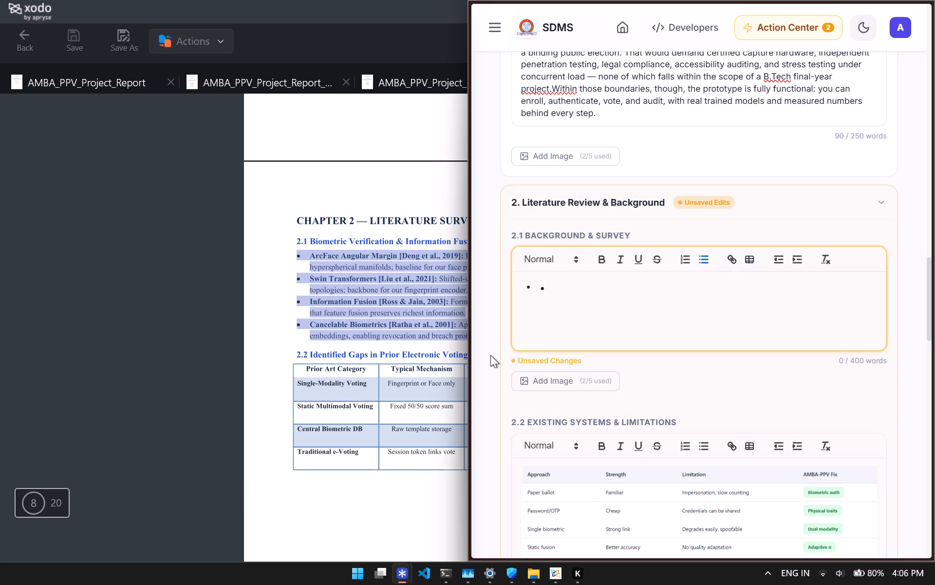
pyautogui.hotkey('ctrl', 'v')
# Remove the stray bullet glyphs and spaces before the text of all four list items in 2.1 Background & Survey.
pyautogui.click(556, 286)
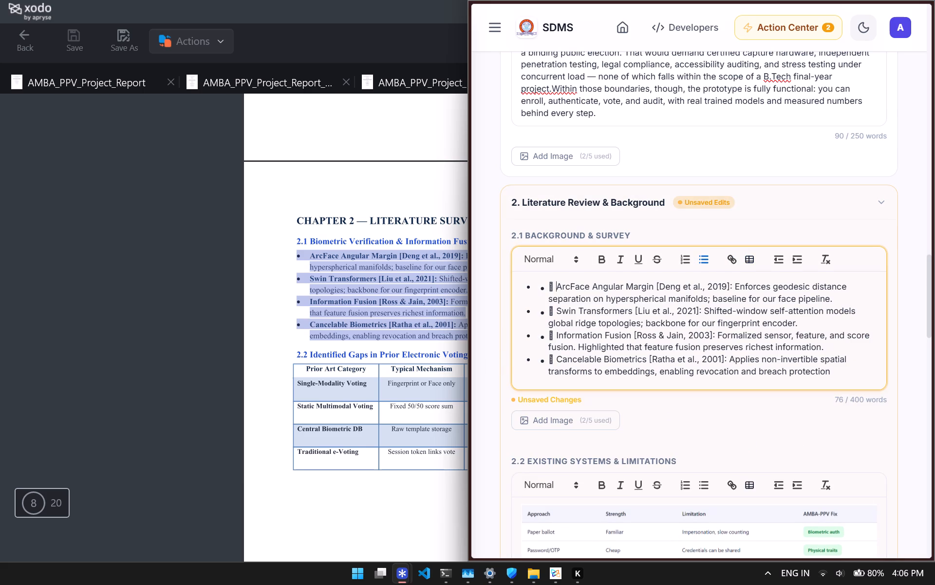
pyautogui.press('BackSpace')
pyautogui.press('BackSpace')
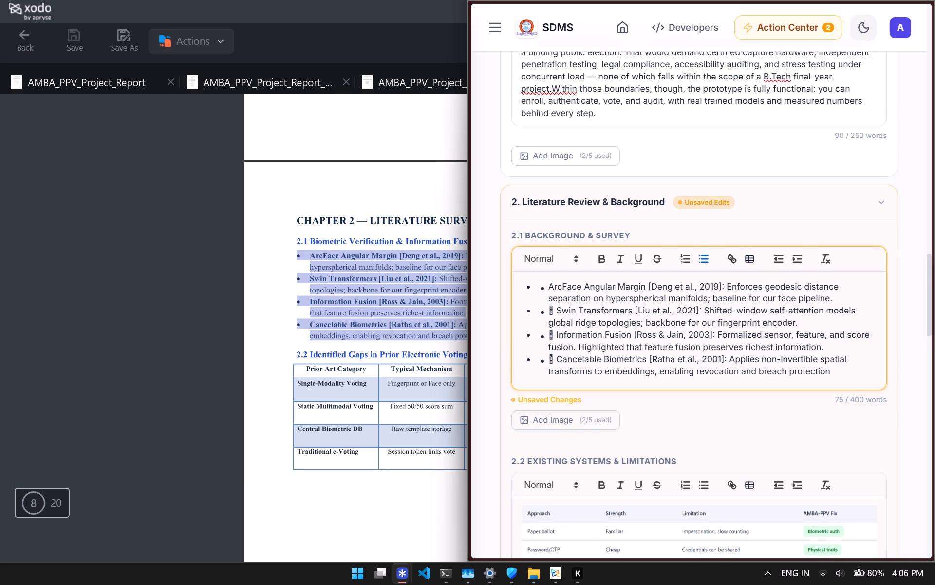
pyautogui.press('Down')
pyautogui.press('Down')
pyautogui.press('Delete')
pyautogui.press('Delete')
pyautogui.press('Down')
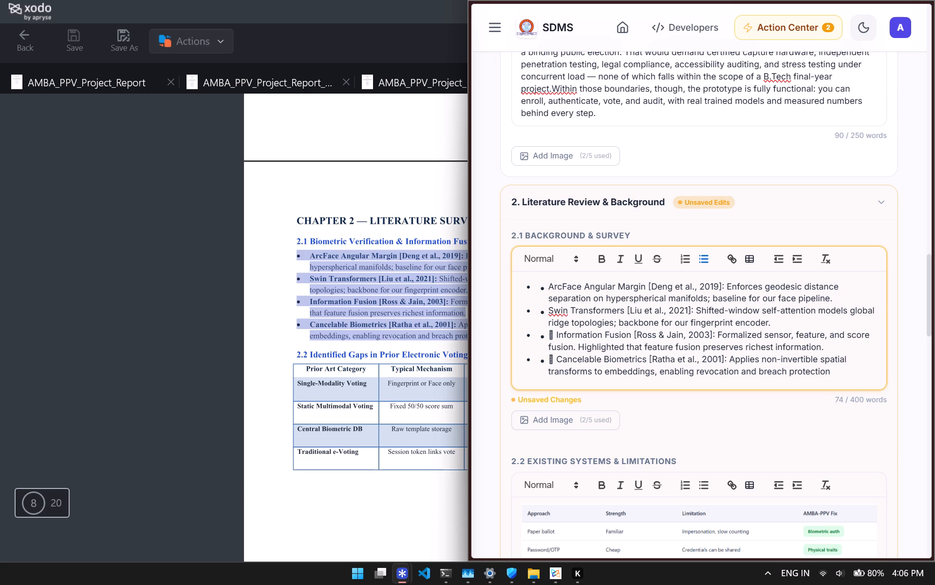
pyautogui.press('Down')
pyautogui.press('Delete')
pyautogui.press('Delete')
pyautogui.press('Down')
pyautogui.press('Down')
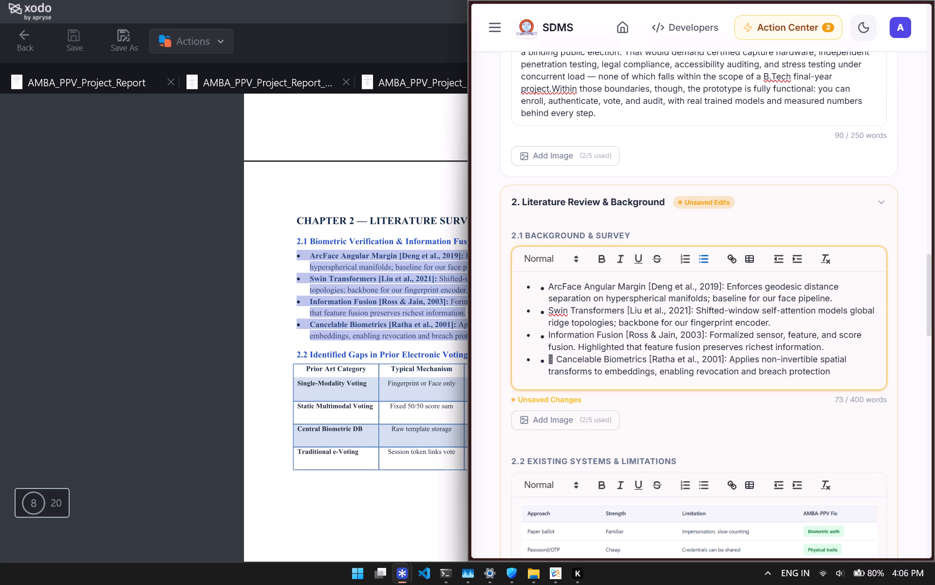
pyautogui.press('Delete')
pyautogui.press('Delete')
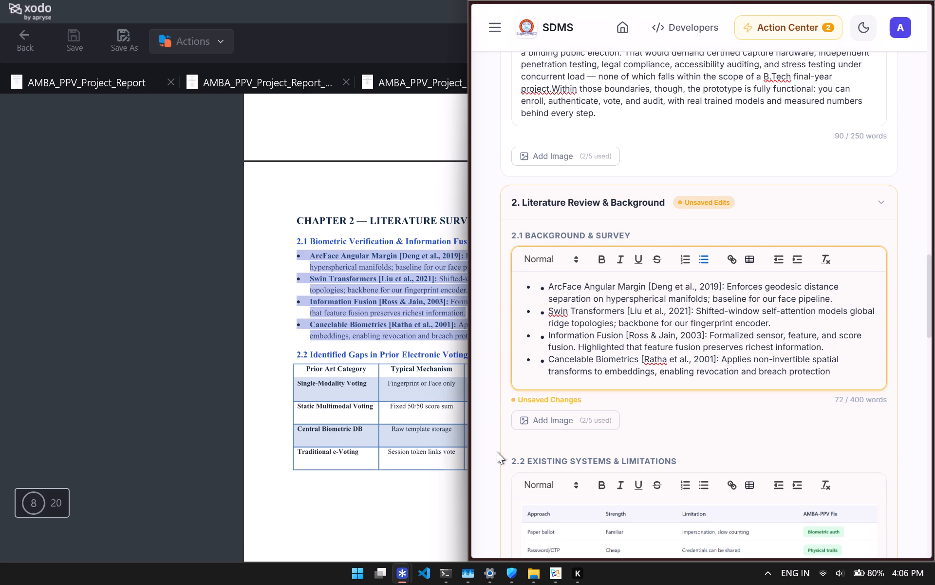
# Switch to the final report to view section 2.2 Identified Gaps in Prior Electronic Voting Systems, and return to the SDMS form.
pyautogui.hotkey('alt', 'Tab')
pyautogui.hotkey('alt', 'Tab')
pyautogui.hotkey('alt', 'Tab')
pyautogui.hotkey('alt', 'Tab')
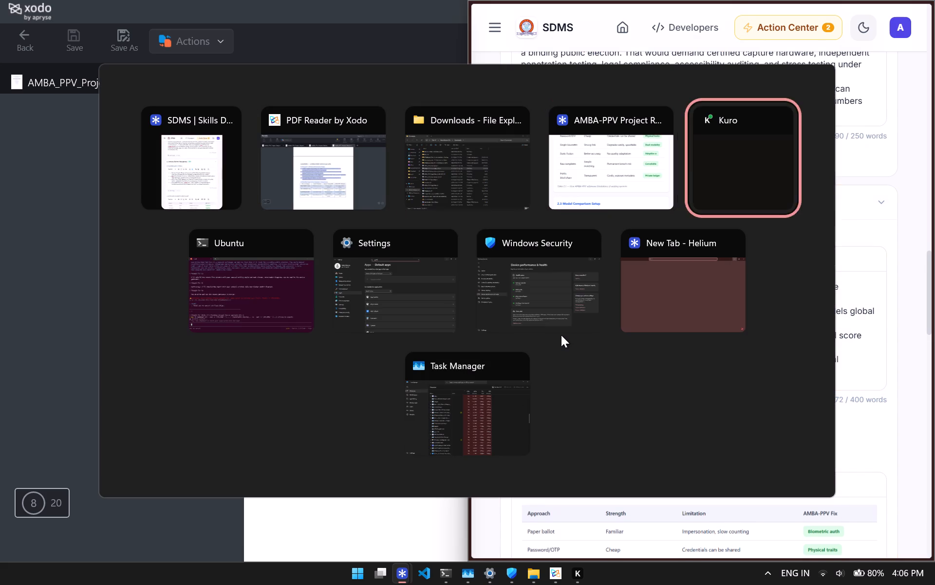
pyautogui.hotkey('alt', 'Tab')
pyautogui.hotkey('alt', 'Tab')
pyautogui.hotkey('alt', 'Tab')
pyautogui.hotkey('alt', 'Tab')
pyautogui.hotkey('alt', 'Tab')
pyautogui.hotkey('alt', 'Tab')
pyautogui.hotkey('alt', 'Tab')
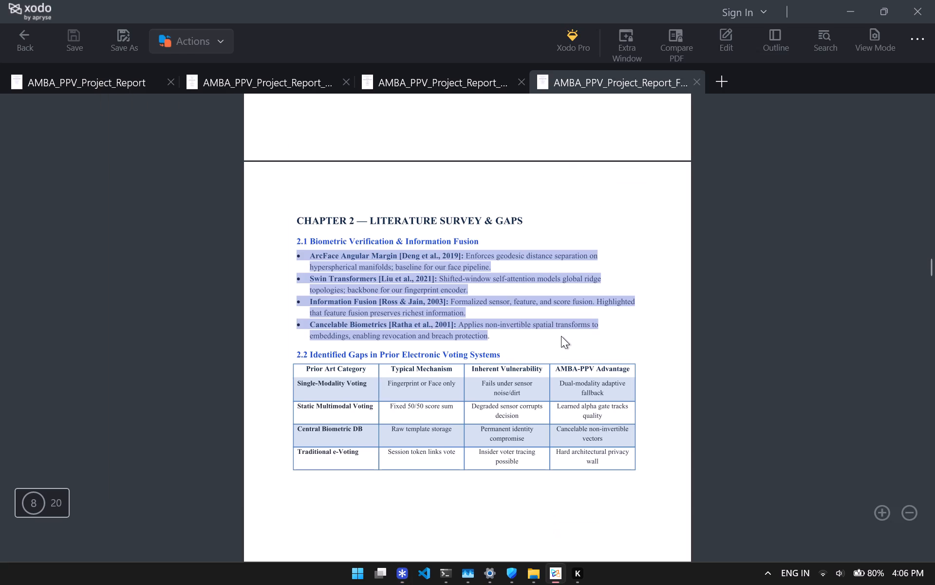
pyautogui.click(491, 349)
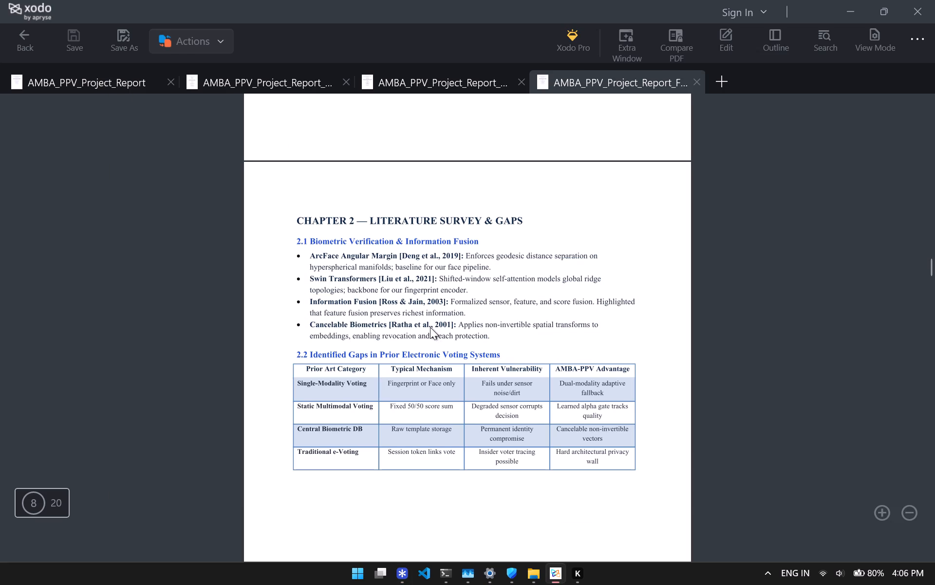
pyautogui.click(428, 327)
pyautogui.hotkey('alt', 'Tab')
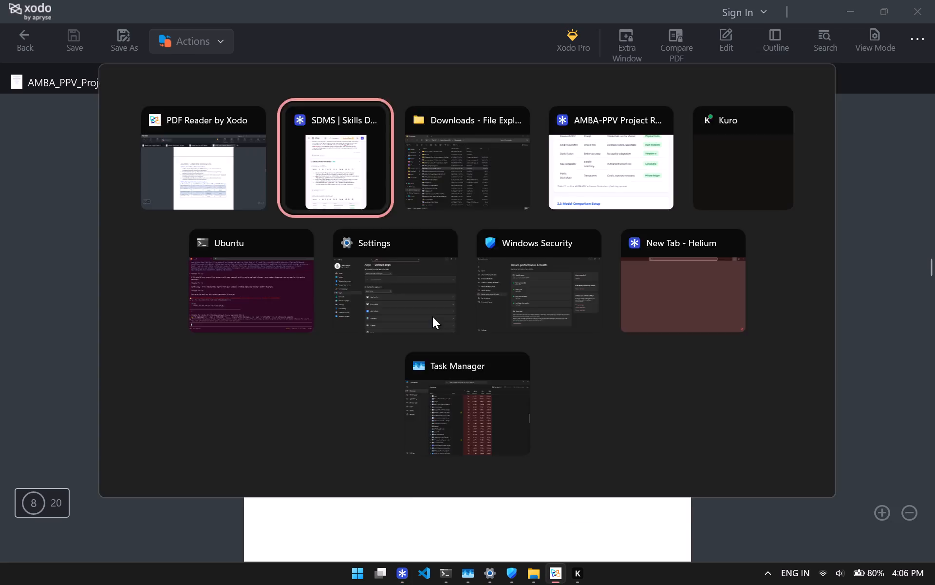
# Delete the pasted comparison table image from 2.2 Existing Systems & Limitations.
pyautogui.scroll(-2, 511, 350)
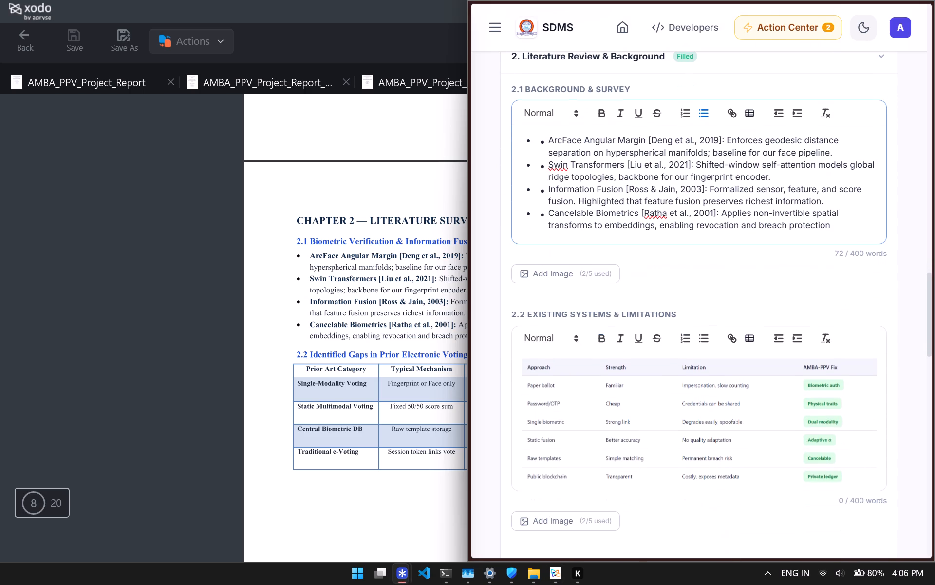
pyautogui.click(636, 408)
pyautogui.moveTo(670, 391); pyautogui.dragTo(685, 410)
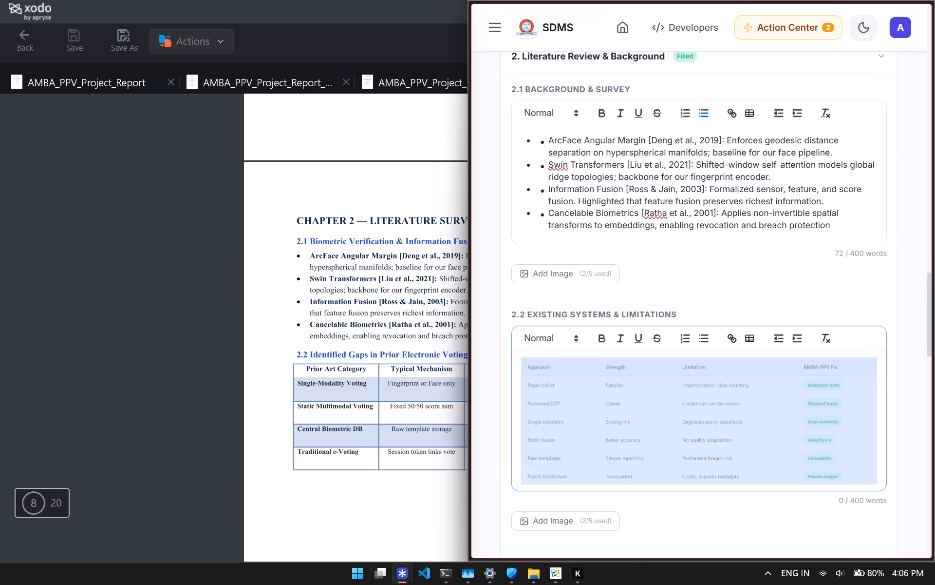
pyautogui.moveTo(685, 410); pyautogui.dragTo(687, 412)
pyautogui.press('BackSpace')
# Check the layout of the report's Identified Gaps table and insert a 4×4 table with a header row into 2.2 Existing Systems & Limitations.
pyautogui.scroll(-2, 378, 345)
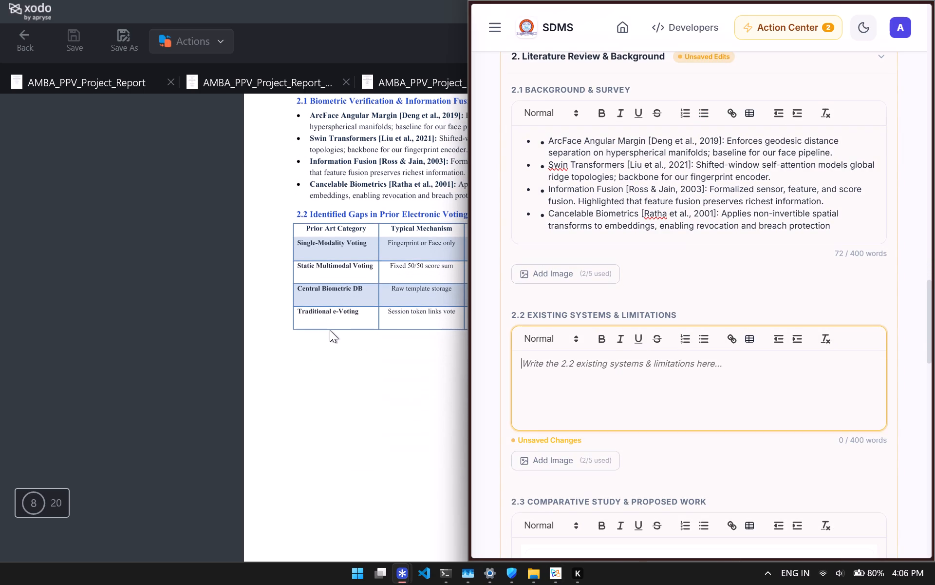
pyautogui.click(342, 341)
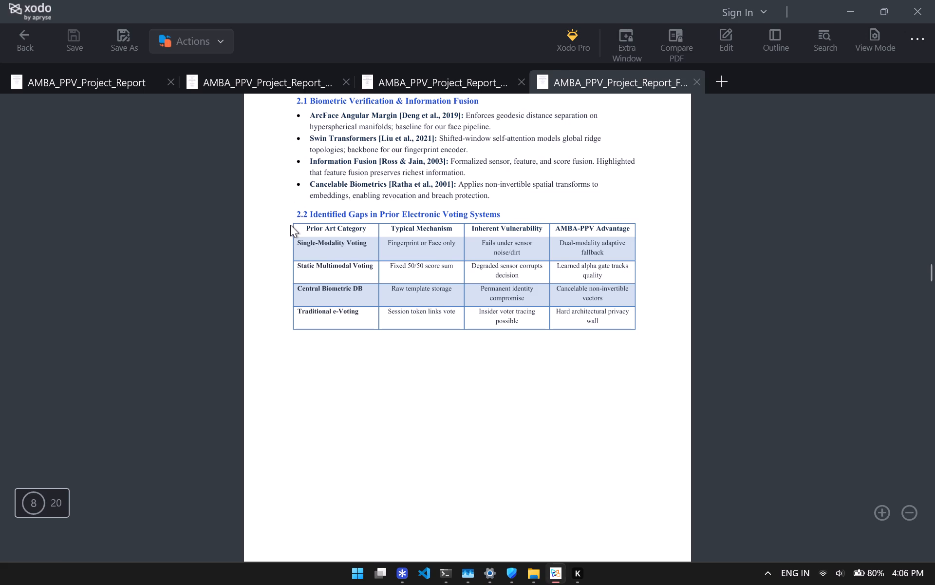
pyautogui.keyDown('ctrl'); pyautogui.scroll(5, 315, 285); pyautogui.keyUp('ctrl')
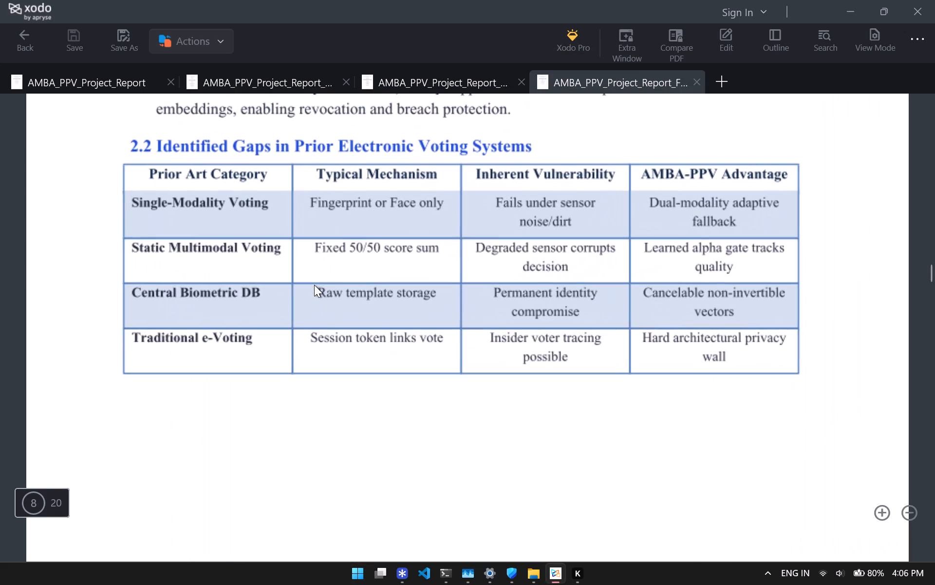
pyautogui.keyDown('ctrl'); pyautogui.scroll(1, 287, 284); pyautogui.keyUp('ctrl')
pyautogui.scroll(-1, 287, 286)
pyautogui.scroll(2, 287, 286)
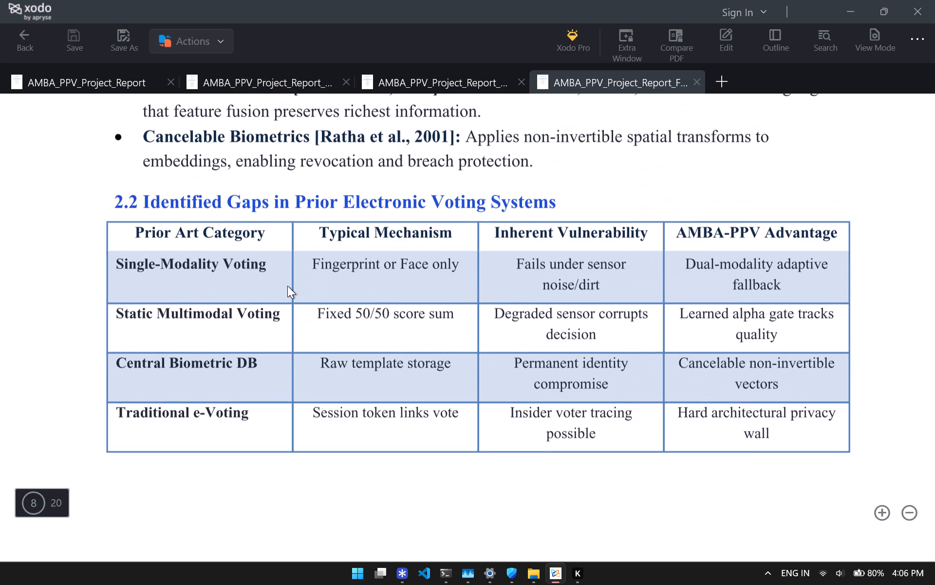
pyautogui.hotkey('alt', 'Tab')
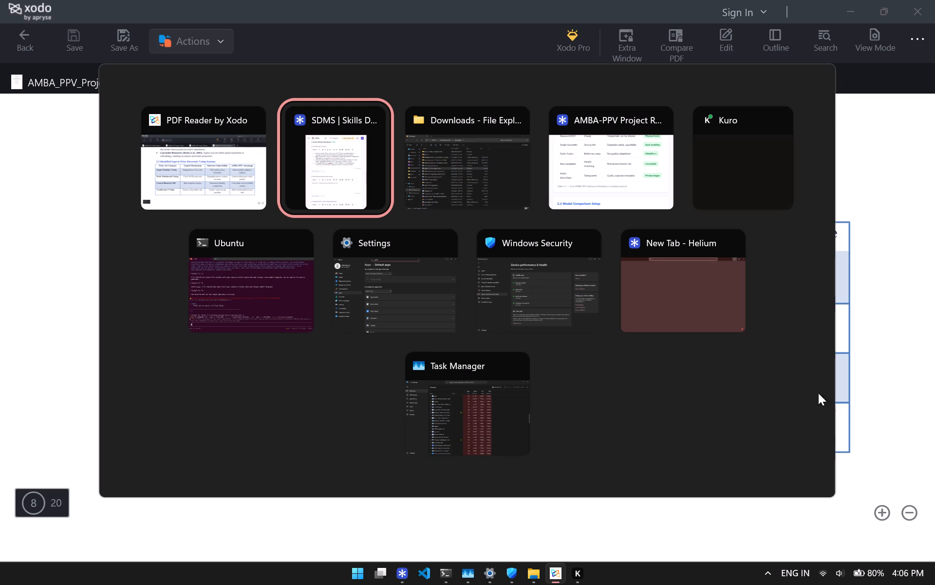
pyautogui.click(747, 341)
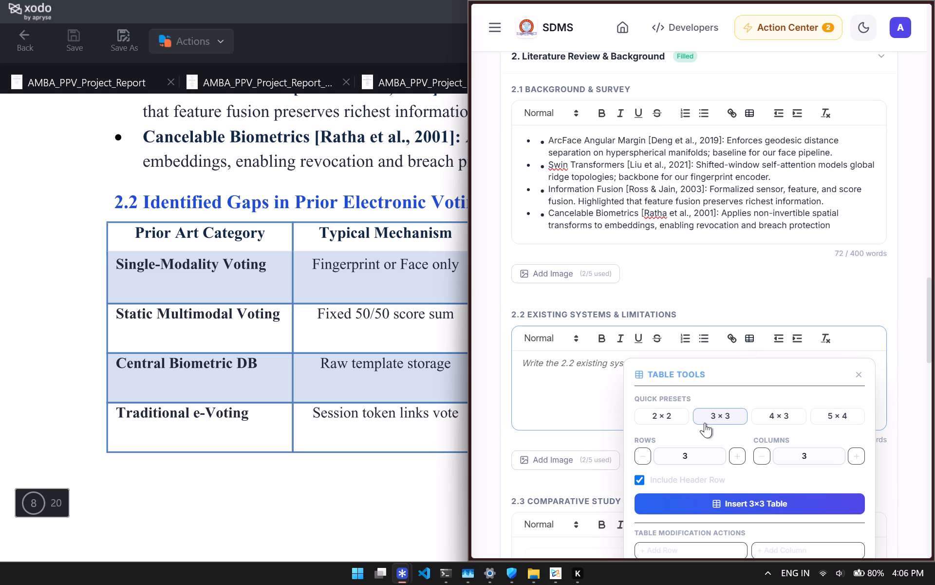
pyautogui.click(382, 356)
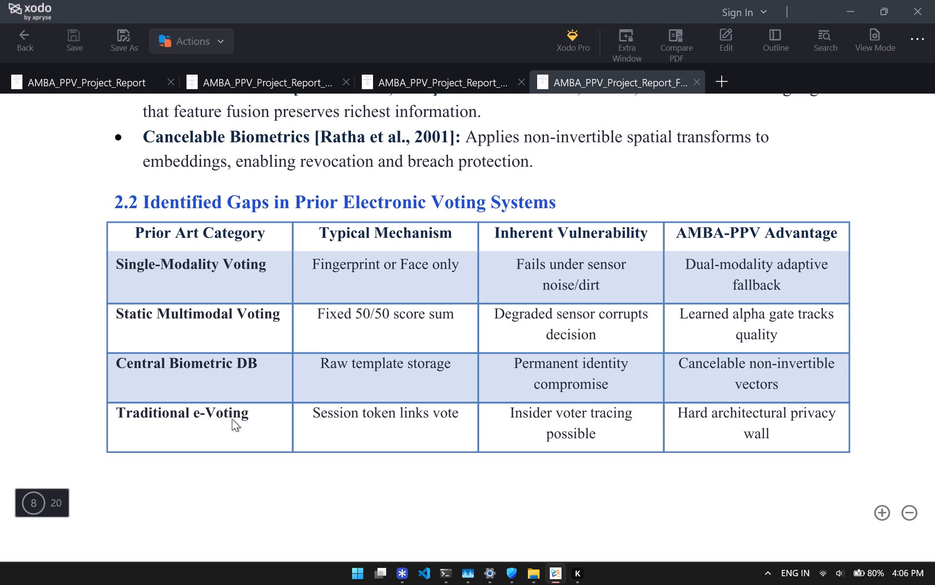
pyautogui.hotkey('alt', 'Tab')
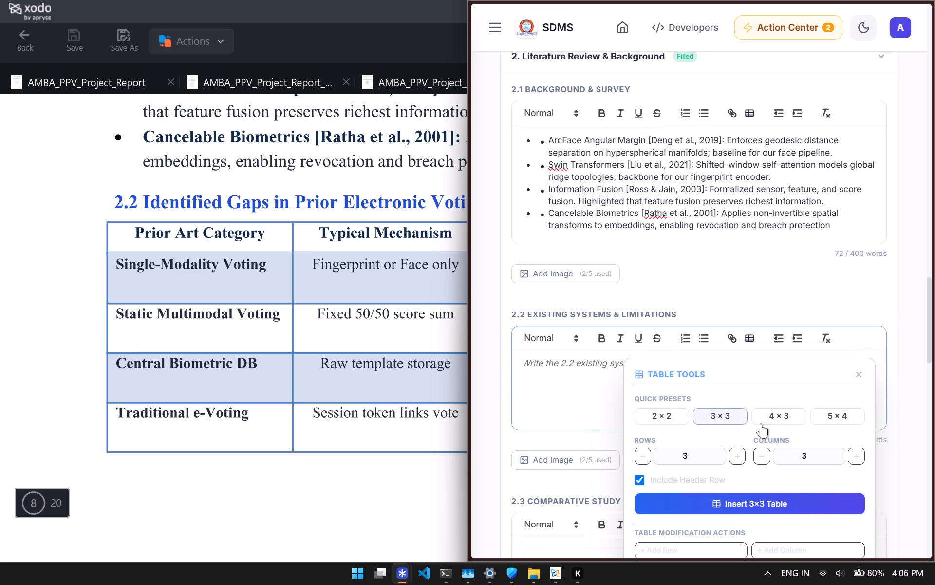
pyautogui.scroll(-1, 824, 411)
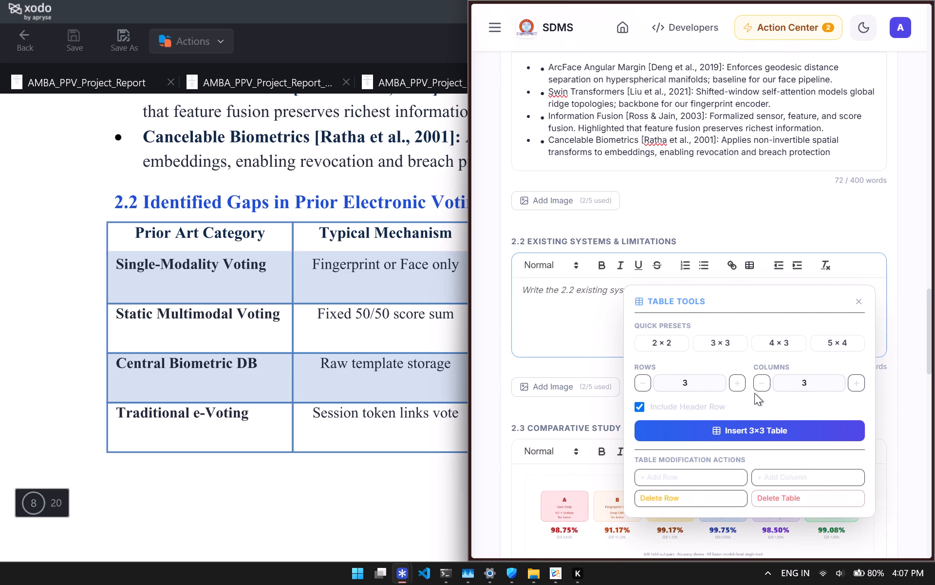
pyautogui.click(733, 383)
pyautogui.click(850, 378)
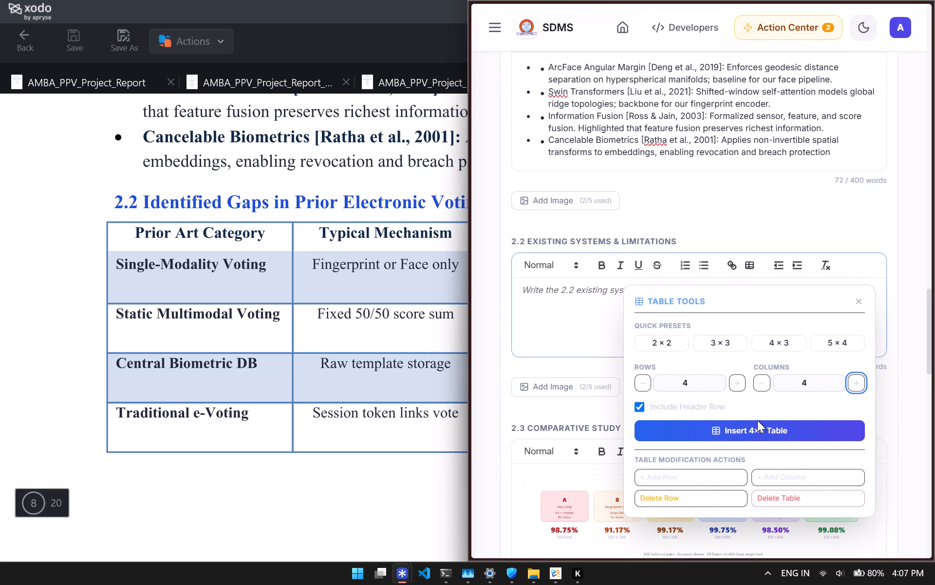
pyautogui.click(753, 428)
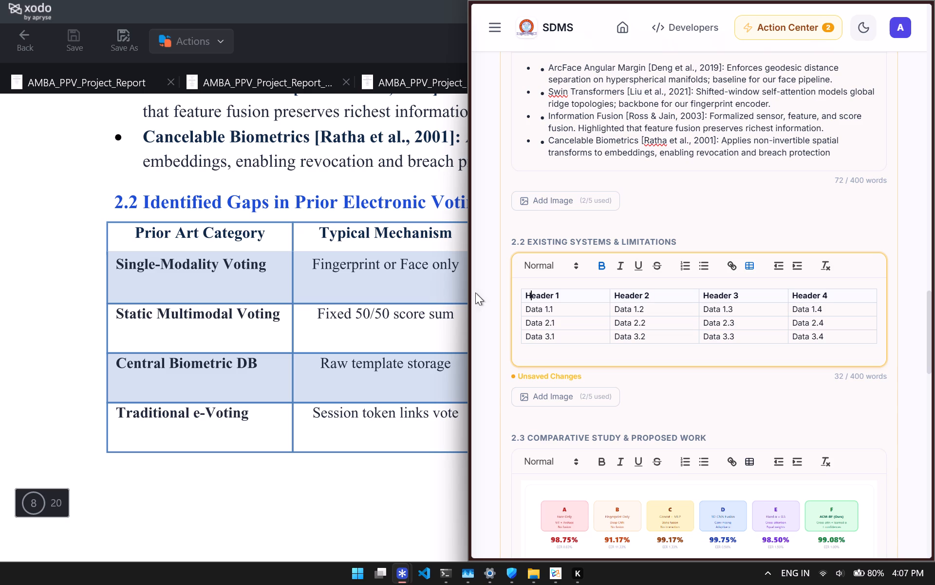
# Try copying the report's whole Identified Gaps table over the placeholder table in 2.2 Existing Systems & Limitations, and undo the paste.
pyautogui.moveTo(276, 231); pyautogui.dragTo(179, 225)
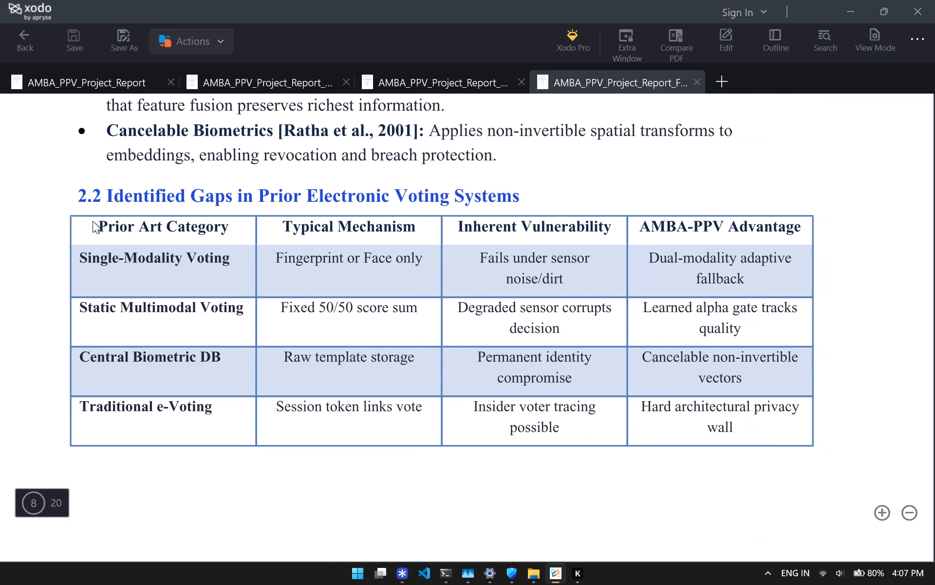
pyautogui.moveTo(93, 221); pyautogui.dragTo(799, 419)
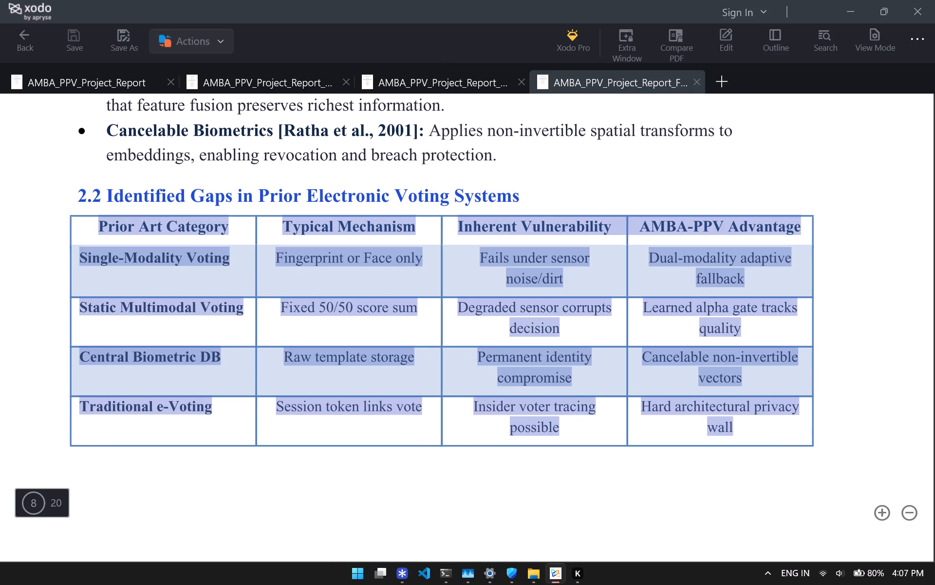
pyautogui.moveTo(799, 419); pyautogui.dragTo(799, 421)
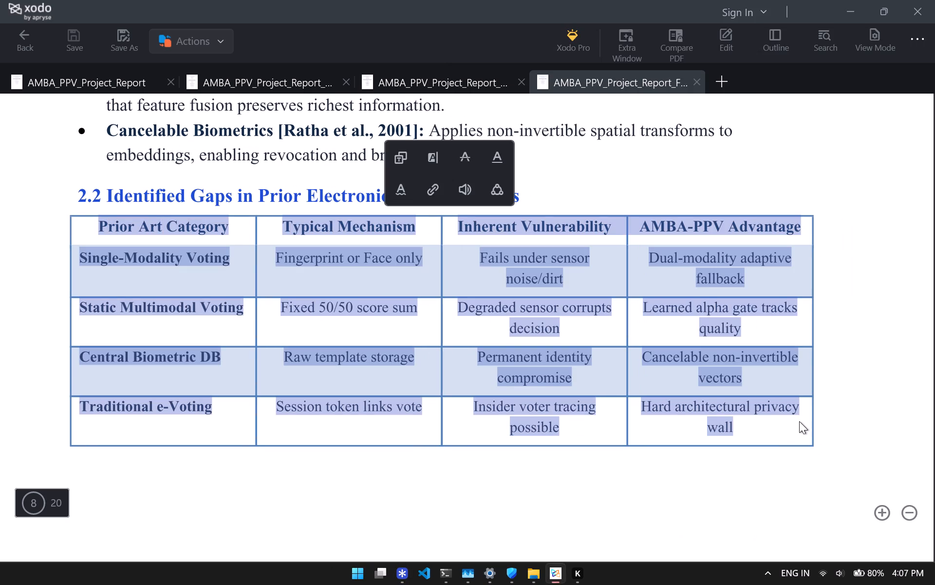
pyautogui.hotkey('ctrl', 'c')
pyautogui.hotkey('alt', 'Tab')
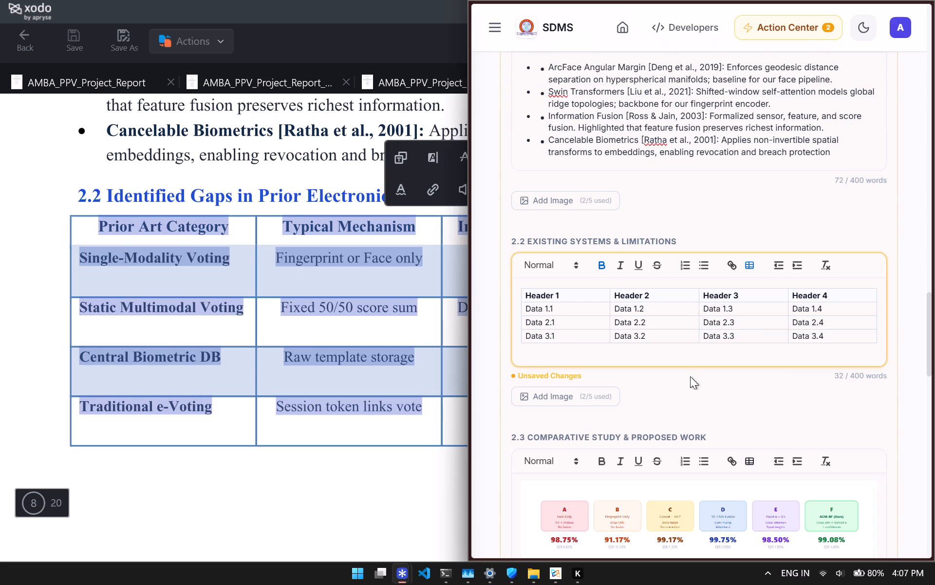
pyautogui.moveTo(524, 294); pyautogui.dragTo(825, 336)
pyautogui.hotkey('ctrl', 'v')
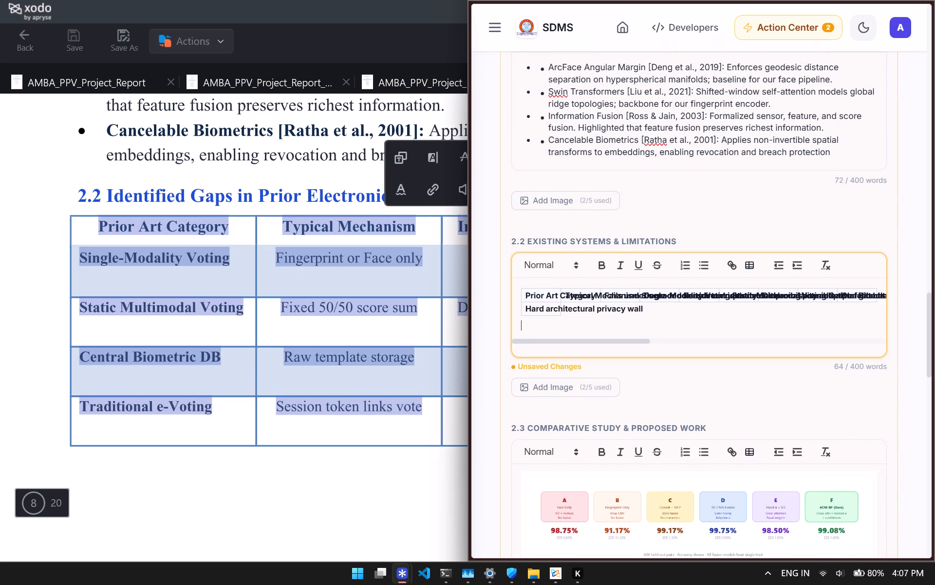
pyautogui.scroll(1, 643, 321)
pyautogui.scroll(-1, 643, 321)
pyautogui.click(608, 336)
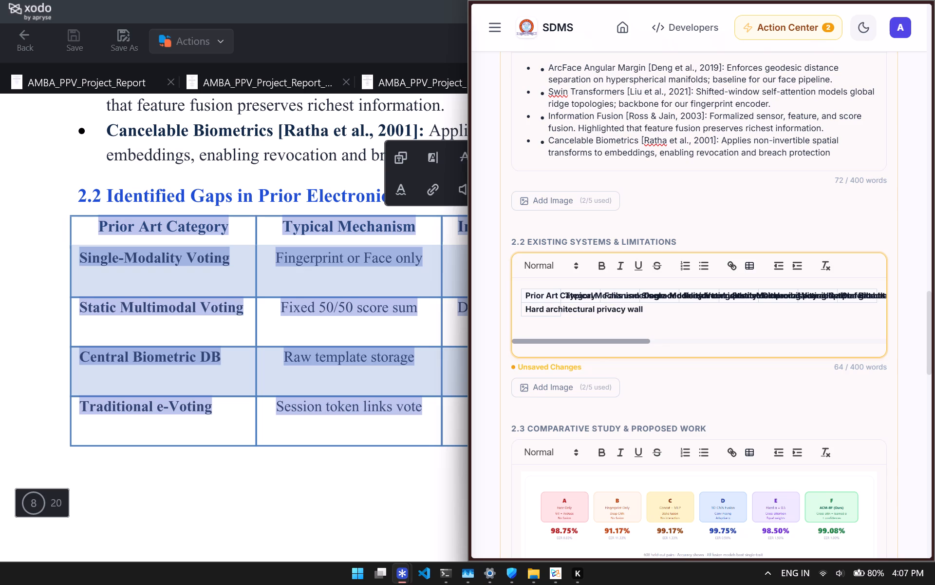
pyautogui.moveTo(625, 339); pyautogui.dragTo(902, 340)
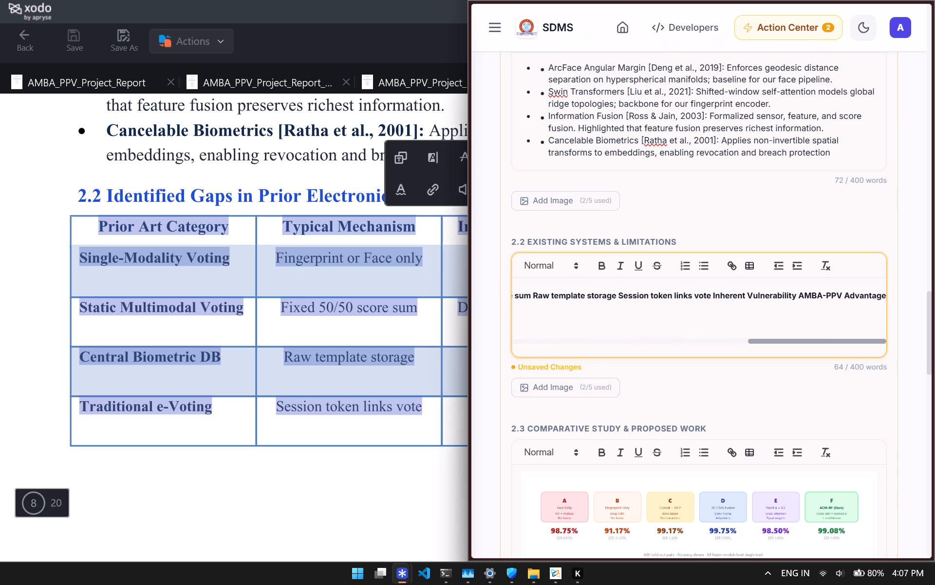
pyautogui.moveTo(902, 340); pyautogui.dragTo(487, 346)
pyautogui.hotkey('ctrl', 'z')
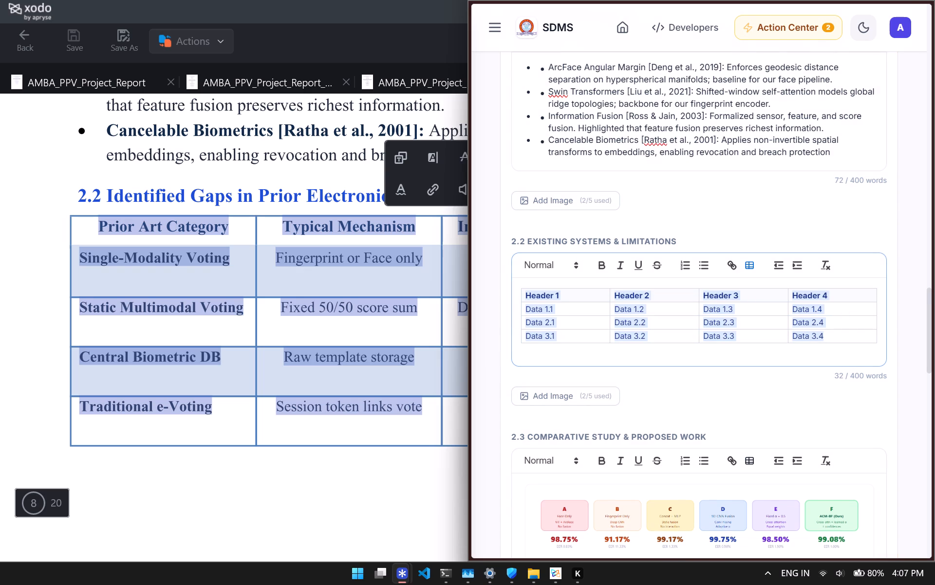
# Clear the text selection in the report and tile its window side by side with the SDMS form.
pyautogui.click(565, 297)
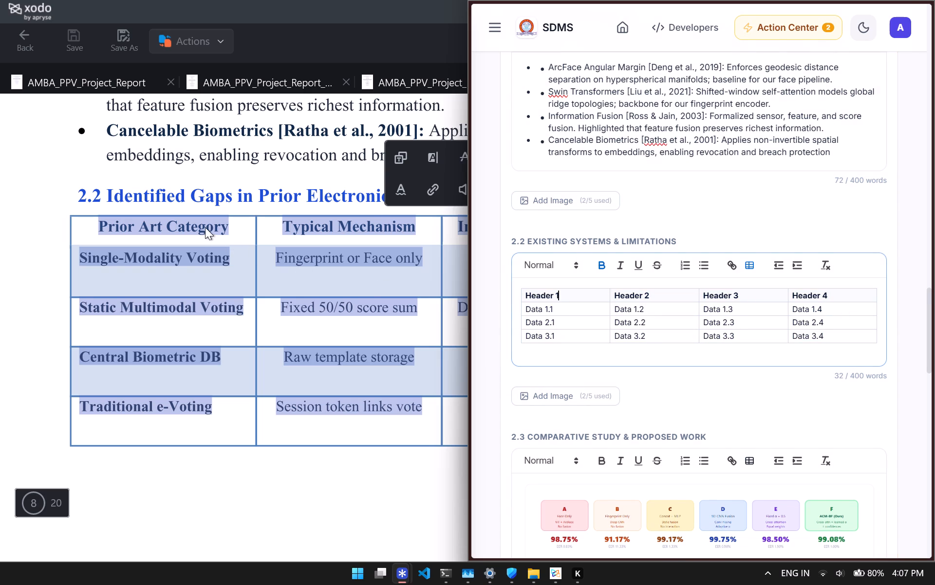
pyautogui.moveTo(203, 227); pyautogui.dragTo(231, 229)
pyautogui.click(231, 229)
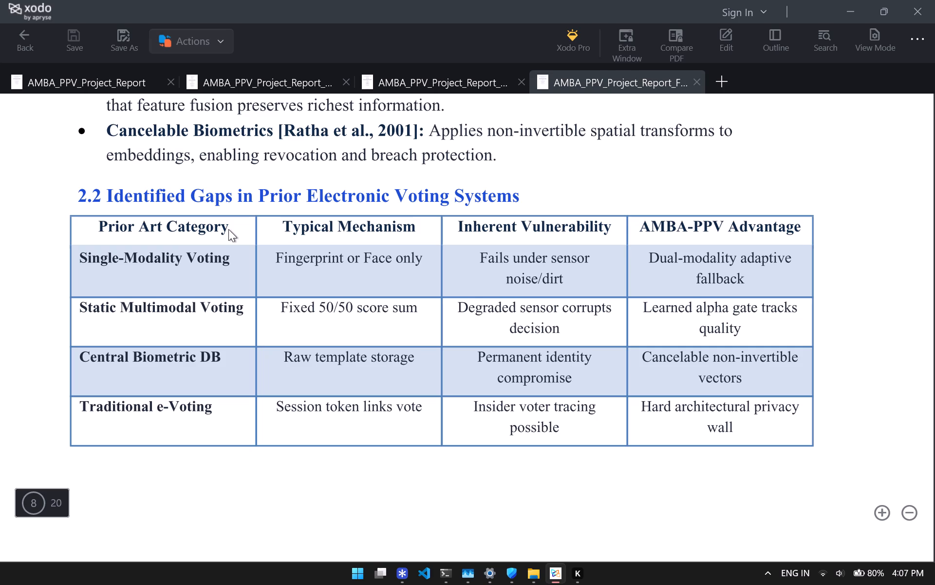
pyautogui.press('super+Left')
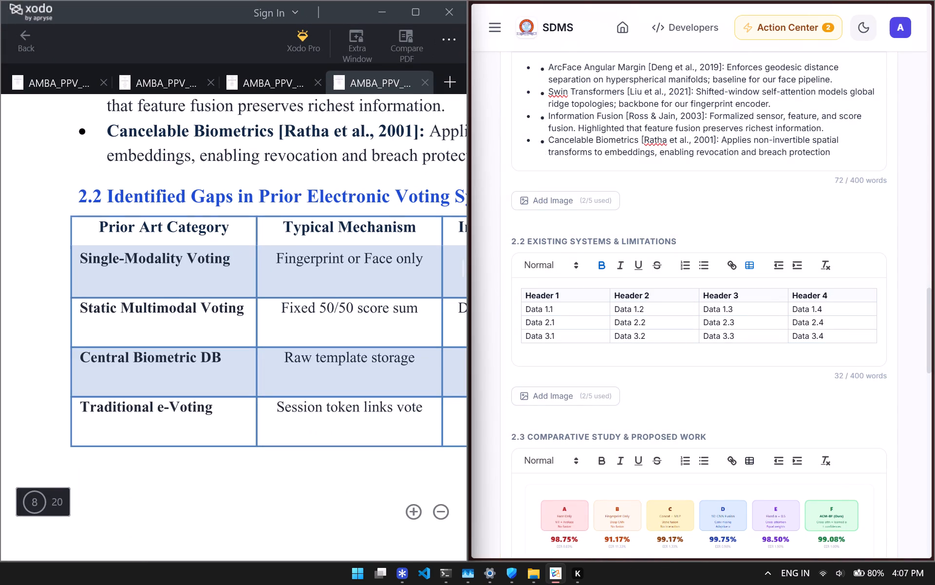
# Copy the report's "Prior Art Category" heading over Header 1 of the table in 2.2 Existing Systems & Limitations.
pyautogui.click(573, 296)
pyautogui.moveTo(232, 226); pyautogui.dragTo(99, 217)
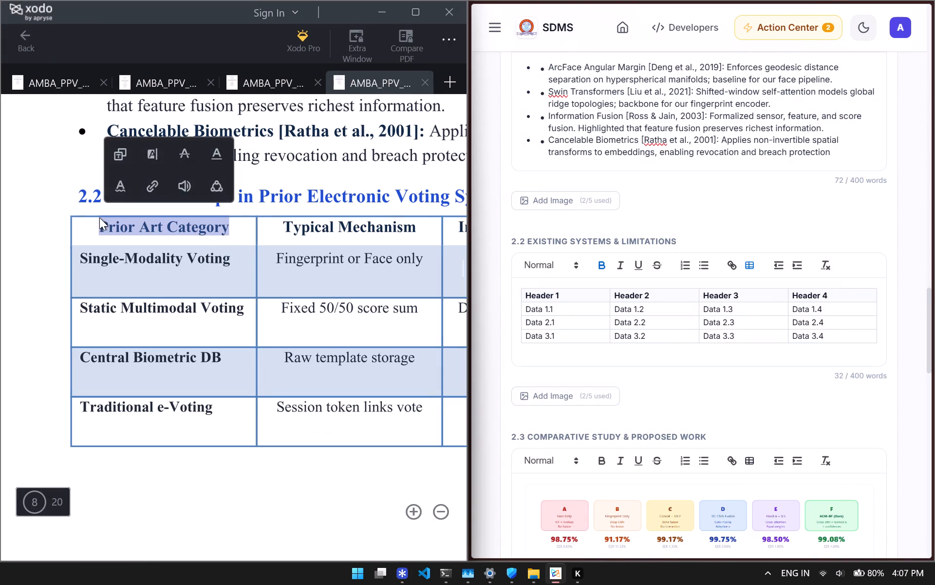
pyautogui.click(126, 144)
pyautogui.moveTo(562, 297); pyautogui.dragTo(501, 302)
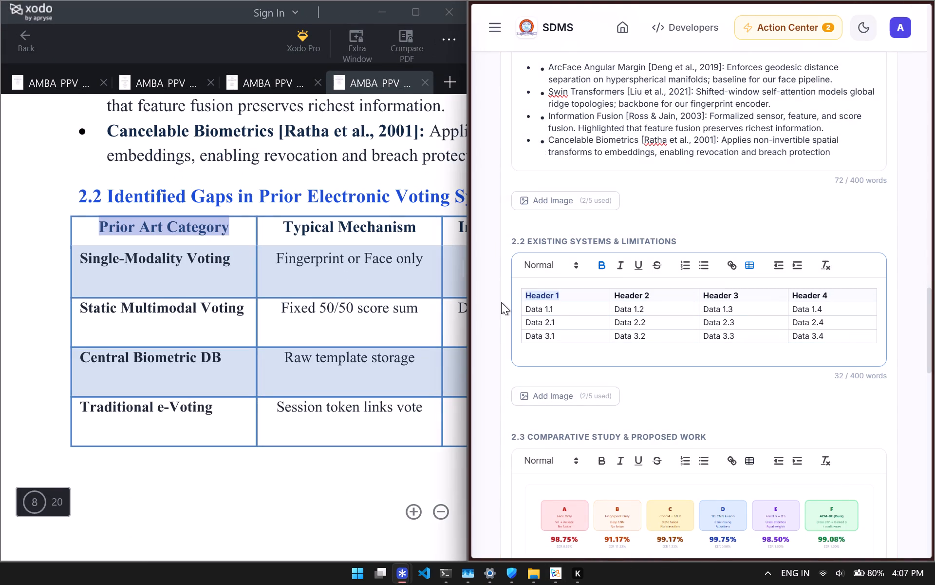
pyautogui.hotkey('ctrl', 'v')
# Copy "Single-Modality Voting" from the report over Data 1.1, undoing a misplaced paste and keeping the header row intact.
pyautogui.moveTo(229, 252); pyautogui.dragTo(86, 248)
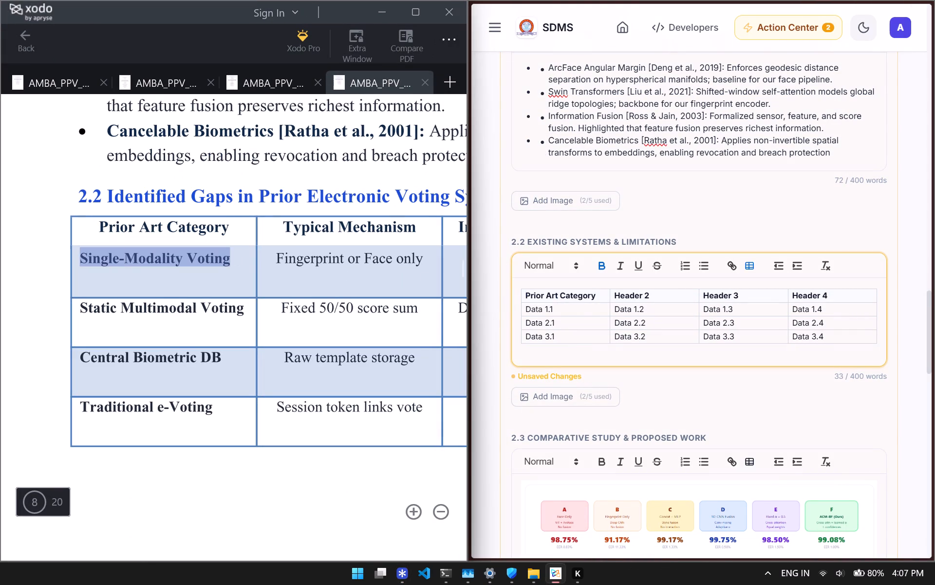
pyautogui.moveTo(86, 248); pyautogui.dragTo(66, 248)
pyautogui.hotkey('ctrl', 'c')
pyautogui.moveTo(558, 312); pyautogui.dragTo(505, 306)
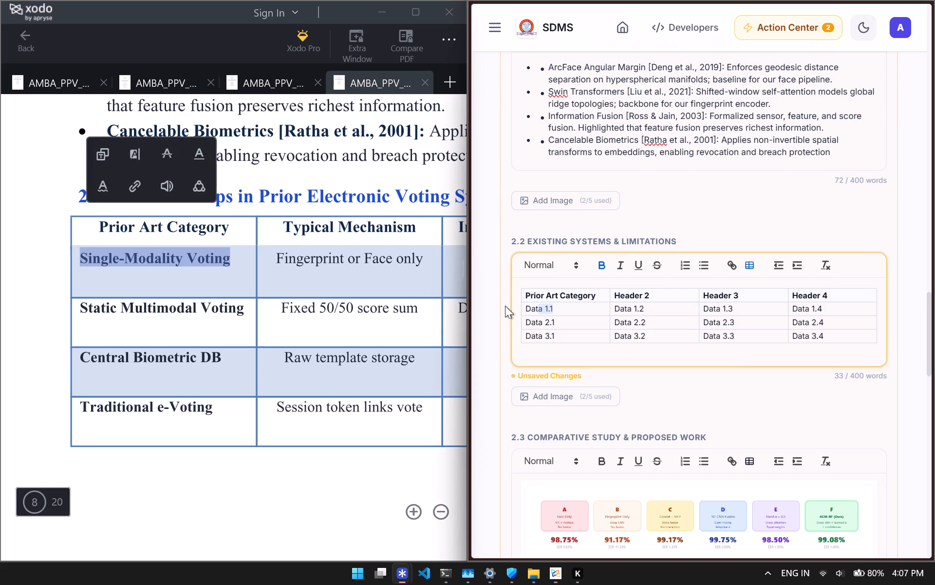
pyautogui.moveTo(505, 306); pyautogui.dragTo(484, 305)
pyautogui.click(580, 313)
pyautogui.moveTo(554, 308); pyautogui.dragTo(529, 308)
pyautogui.moveTo(529, 308); pyautogui.dragTo(511, 309)
pyautogui.hotkey('ctrl', 'v')
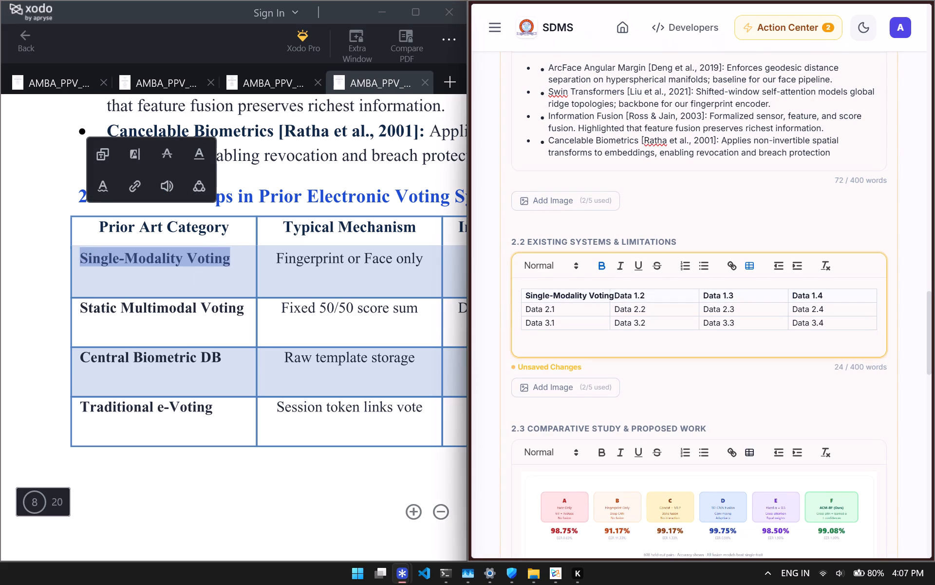
pyautogui.hotkey('ctrl', 'z')
pyautogui.moveTo(565, 313); pyautogui.dragTo(523, 307)
pyautogui.hotkey('ctrl', 'v')
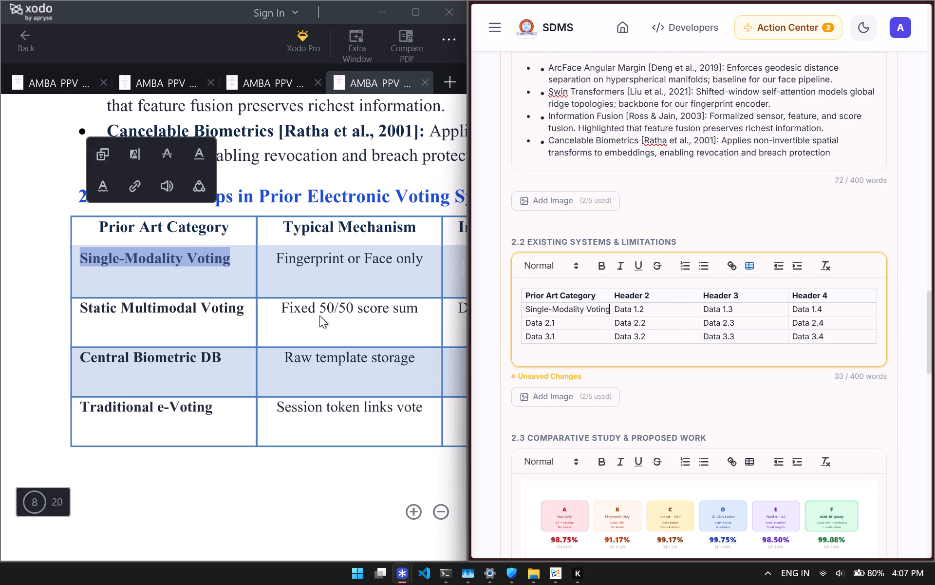
# Copy "Central Biometric DB" from the report's Identified Gaps table over Data 2.1 in the form's table.
pyautogui.click(215, 351)
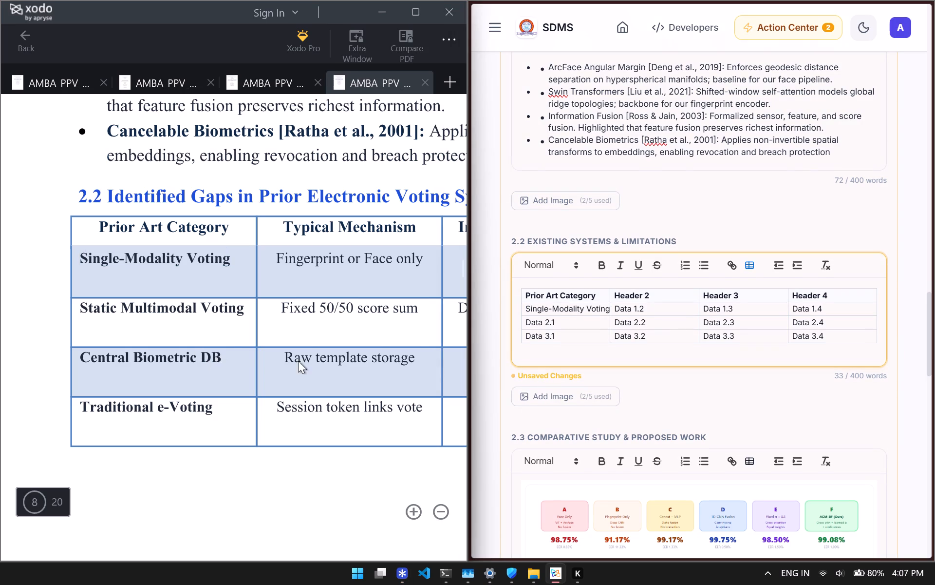
pyautogui.moveTo(219, 351); pyautogui.dragTo(86, 367)
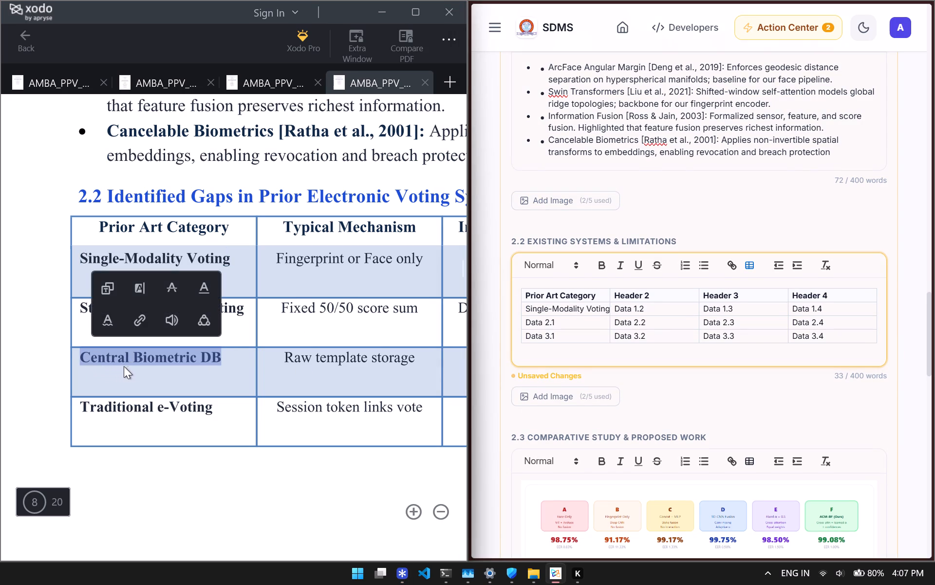
pyautogui.hotkey('ctrl', 'c')
pyautogui.moveTo(554, 324); pyautogui.dragTo(526, 323)
pyautogui.hotkey('ctrl', 'v')
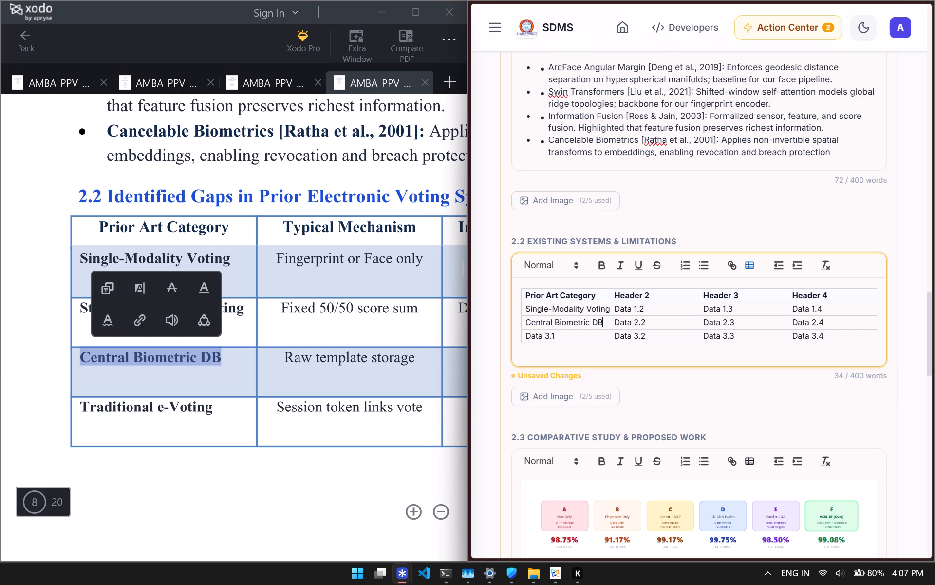
# Copy "Traditional e-Voting" from the report and replace Data 3.1 in the form's table with it.
pyautogui.moveTo(559, 336); pyautogui.dragTo(516, 334)
pyautogui.moveTo(220, 403); pyautogui.dragTo(214, 404)
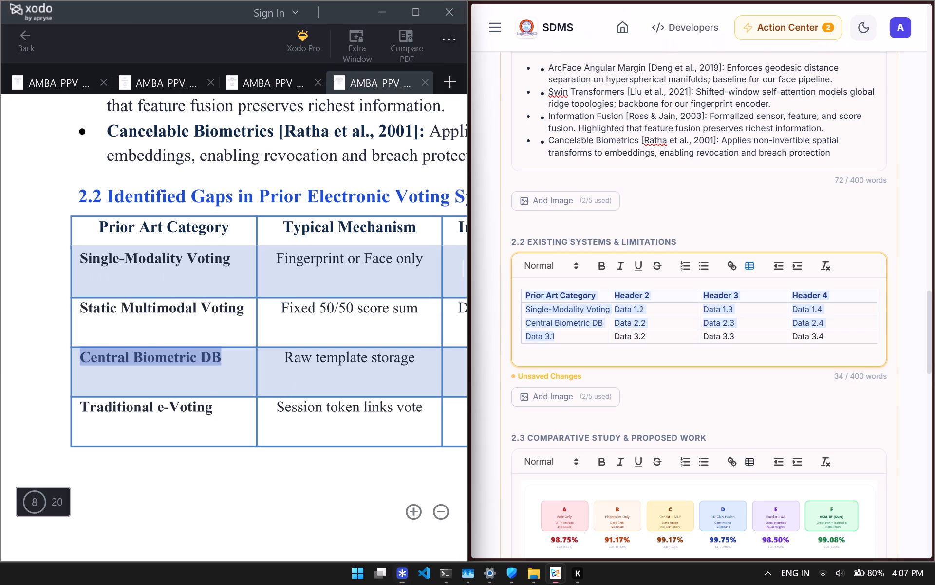
pyautogui.moveTo(214, 404); pyautogui.dragTo(121, 409)
pyautogui.hotkey('ctrl', 'c')
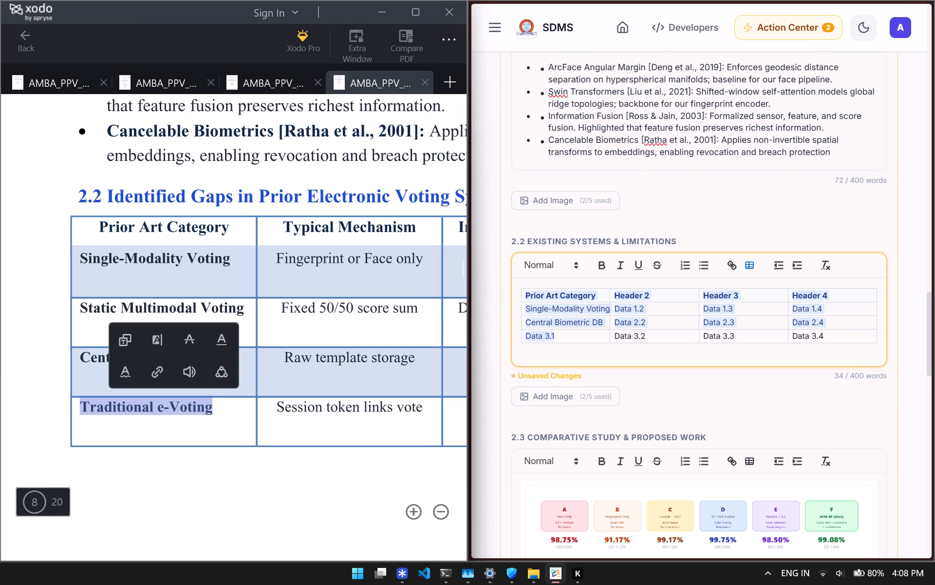
pyautogui.click(580, 346)
pyautogui.click(572, 338)
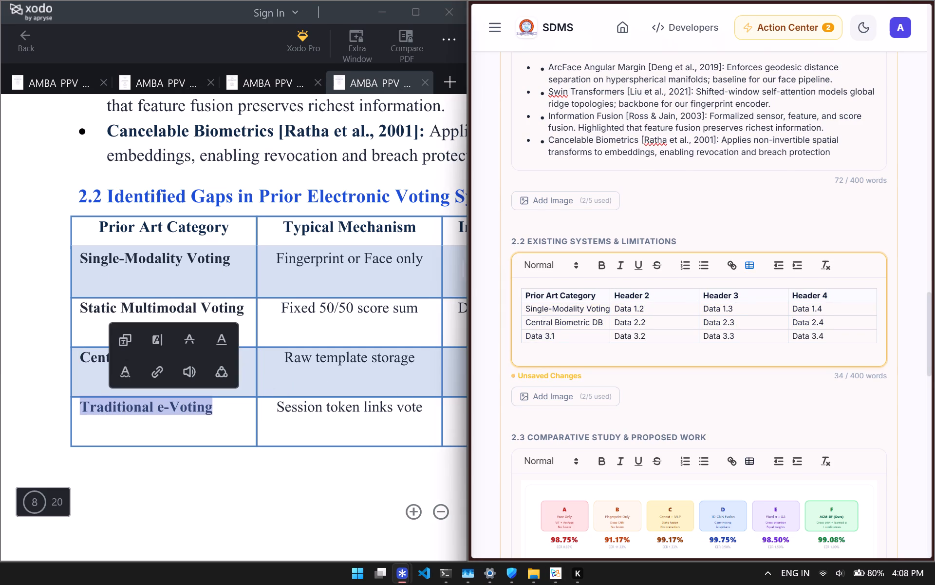
pyautogui.hotkey('ctrl', 'BackSpace')
pyautogui.hotkey('ctrl', 'BackSpace')
pyautogui.hotkey('ctrl', 'v')
# Make Single-Modality Voting, Central Biometric DB and Traditional e-Voting bold in the form table's first column.
pyautogui.moveTo(526, 308); pyautogui.dragTo(598, 314)
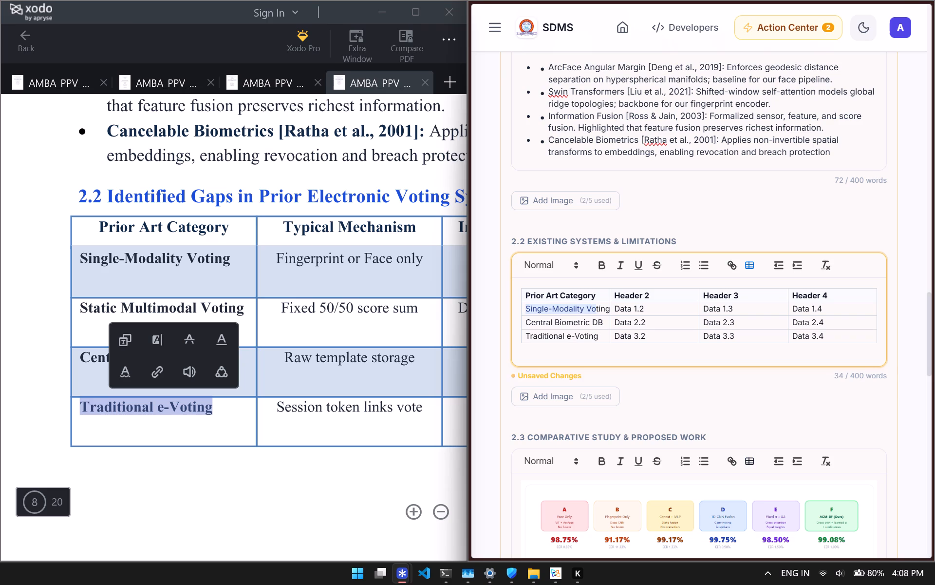
pyautogui.moveTo(598, 314); pyautogui.dragTo(615, 311)
pyautogui.click(604, 270)
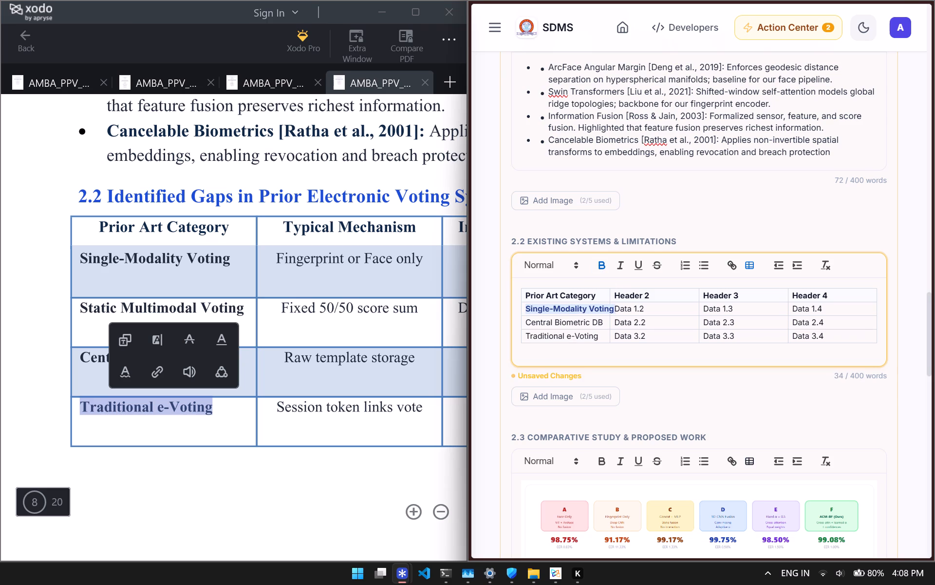
pyautogui.moveTo(600, 320); pyautogui.dragTo(522, 324)
pyautogui.click(598, 272)
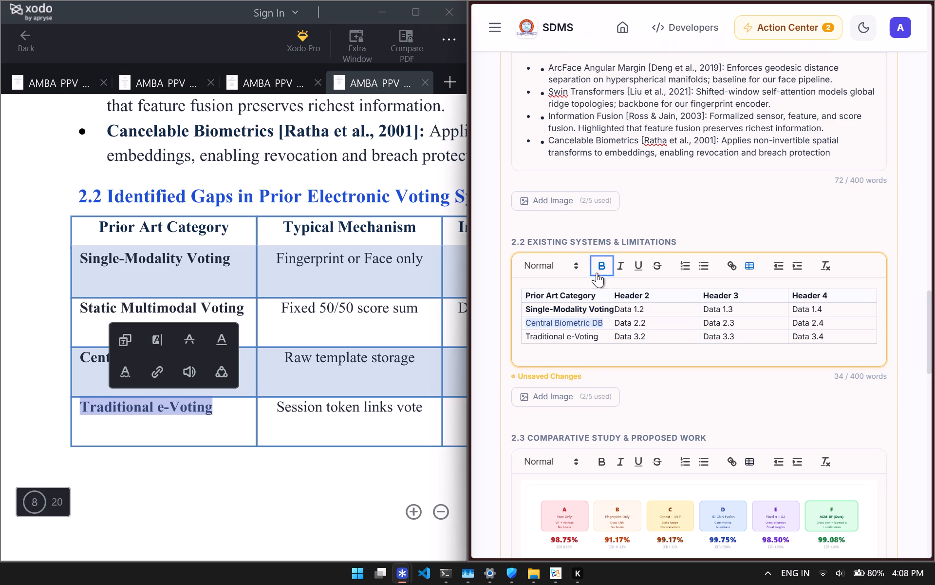
pyautogui.moveTo(594, 338); pyautogui.dragTo(527, 336)
pyautogui.moveTo(600, 334); pyautogui.dragTo(523, 336)
pyautogui.click(605, 269)
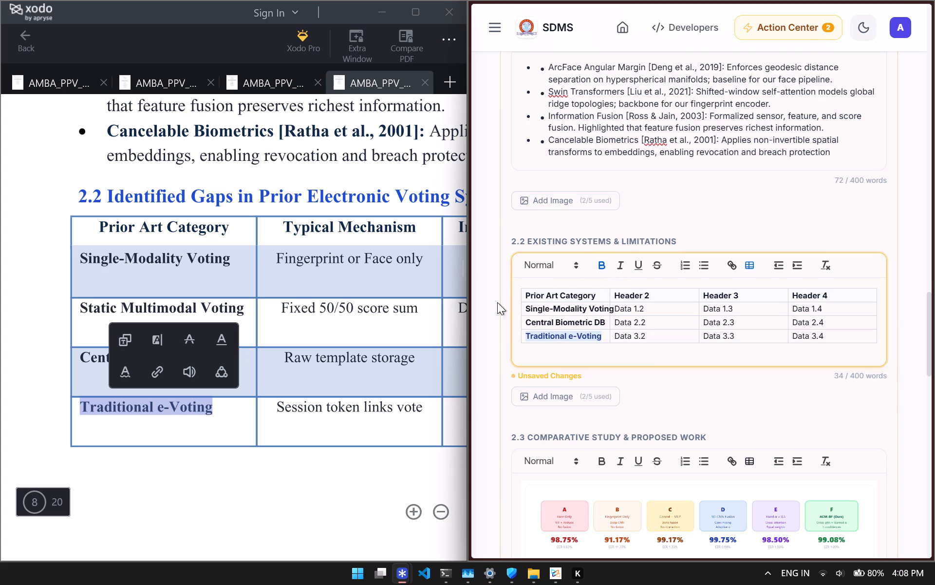
# Replace Header 2 of the form's table with the report's "Typical Mechanism" heading.
pyautogui.moveTo(284, 222); pyautogui.dragTo(421, 226)
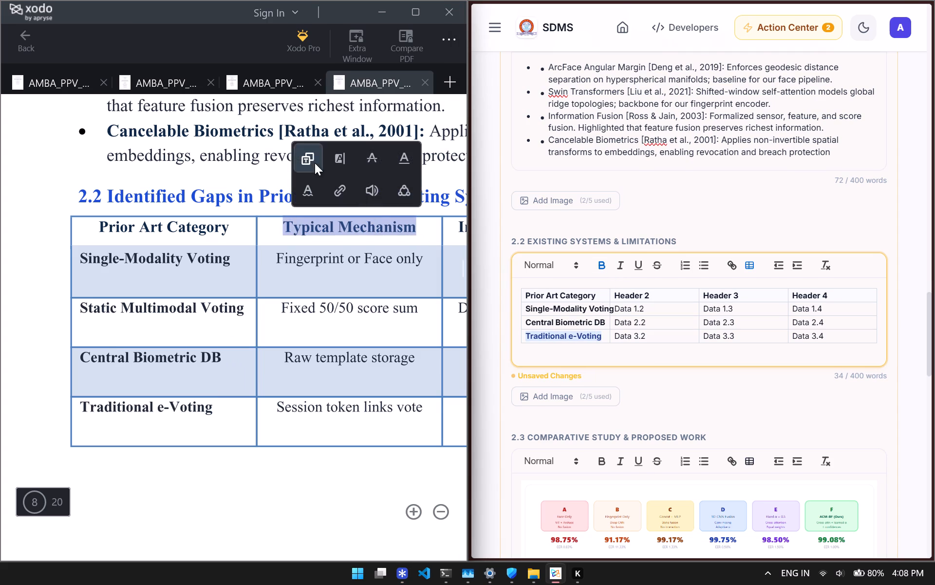
pyautogui.click(313, 161)
pyautogui.click(655, 296)
pyautogui.hotkey('ctrl', 'BackSpace')
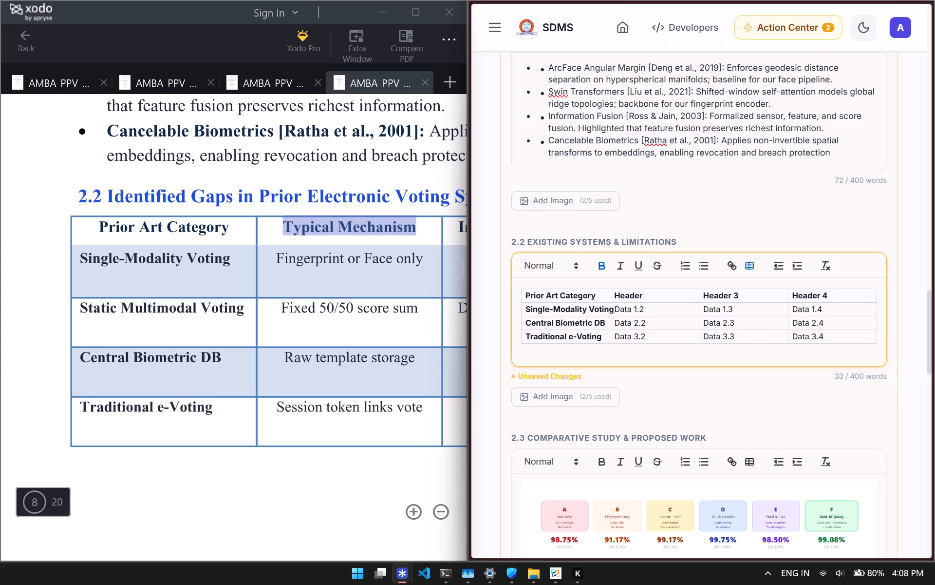
pyautogui.hotkey('ctrl', 'BackSpace')
pyautogui.hotkey('ctrl', 'v')
# Copy the report's four Typical Mechanism entries and clear the form table's cell beside Single-Modality Voting.
pyautogui.moveTo(267, 254); pyautogui.dragTo(405, 404)
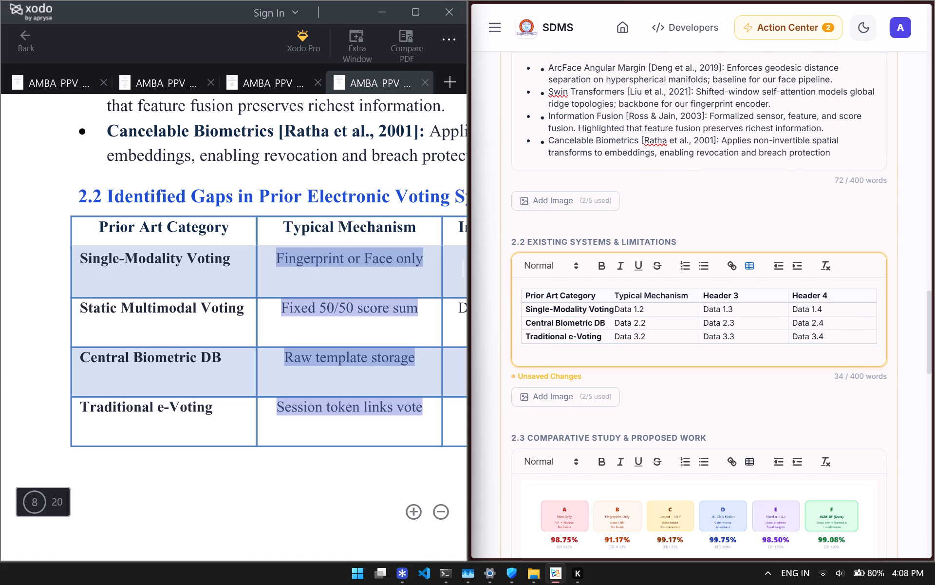
pyautogui.moveTo(405, 404); pyautogui.dragTo(419, 420)
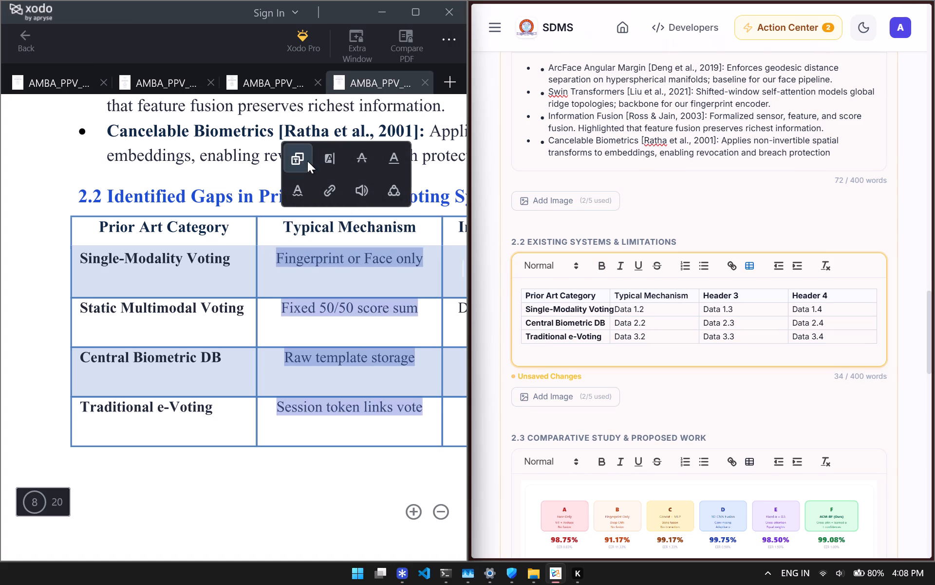
pyautogui.click(307, 161)
pyautogui.click(616, 309)
pyautogui.moveTo(616, 309); pyautogui.dragTo(616, 311)
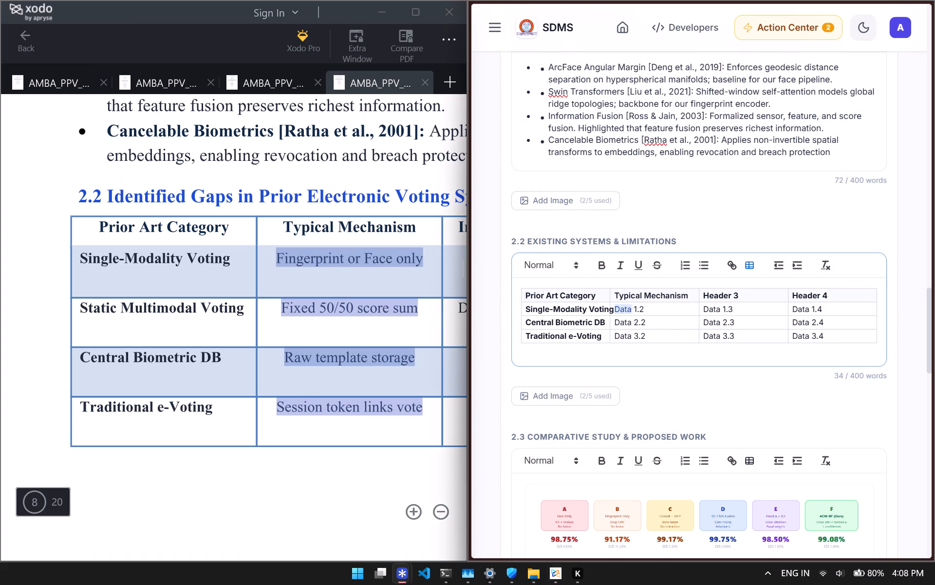
pyautogui.moveTo(616, 311); pyautogui.dragTo(617, 305)
pyautogui.click(648, 311)
pyautogui.moveTo(648, 311); pyautogui.dragTo(613, 311)
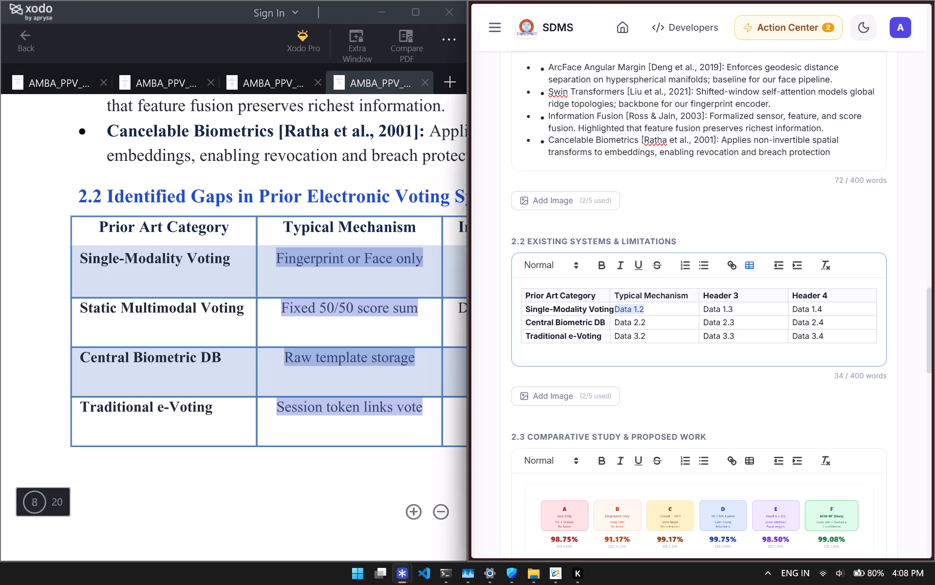
pyautogui.press('BackSpace')
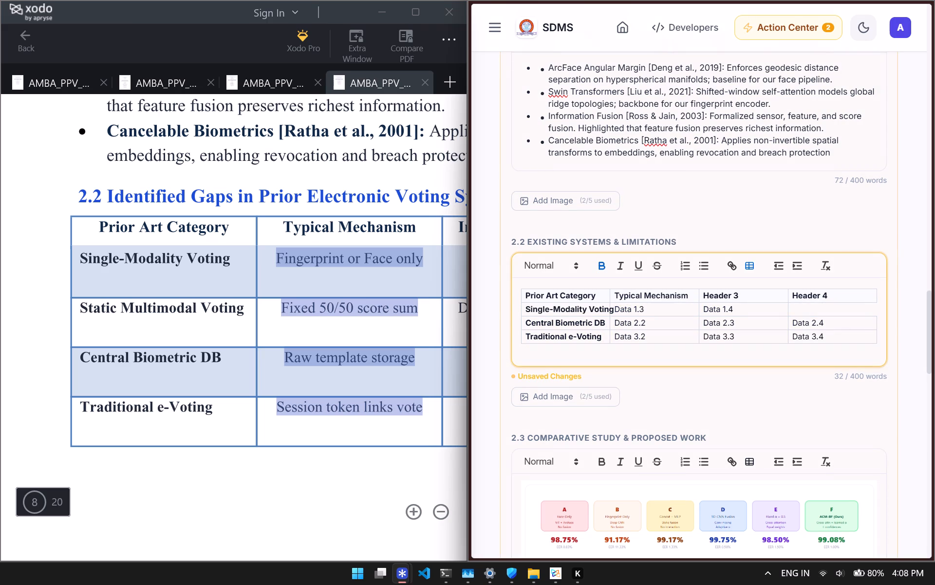
pyautogui.click(640, 310)
pyautogui.click(642, 310)
pyautogui.press('BackSpace')
pyautogui.press('BackSpace')
pyautogui.press('BackSpace')
pyautogui.press('BackSpace')
pyautogui.press('BackSpace')
pyautogui.press('BackSpace')
pyautogui.press('BackSpace')
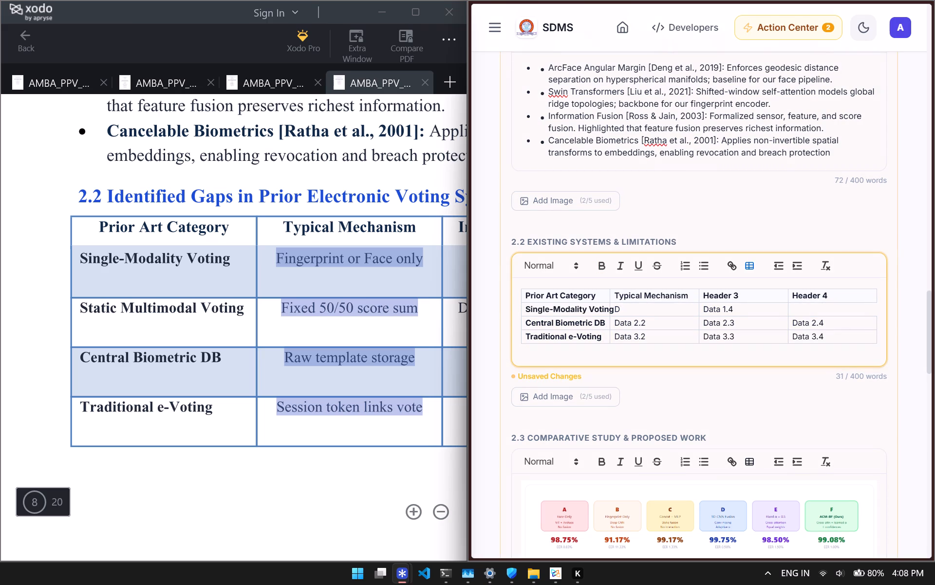
pyautogui.click(642, 310)
pyautogui.press('BackSpace')
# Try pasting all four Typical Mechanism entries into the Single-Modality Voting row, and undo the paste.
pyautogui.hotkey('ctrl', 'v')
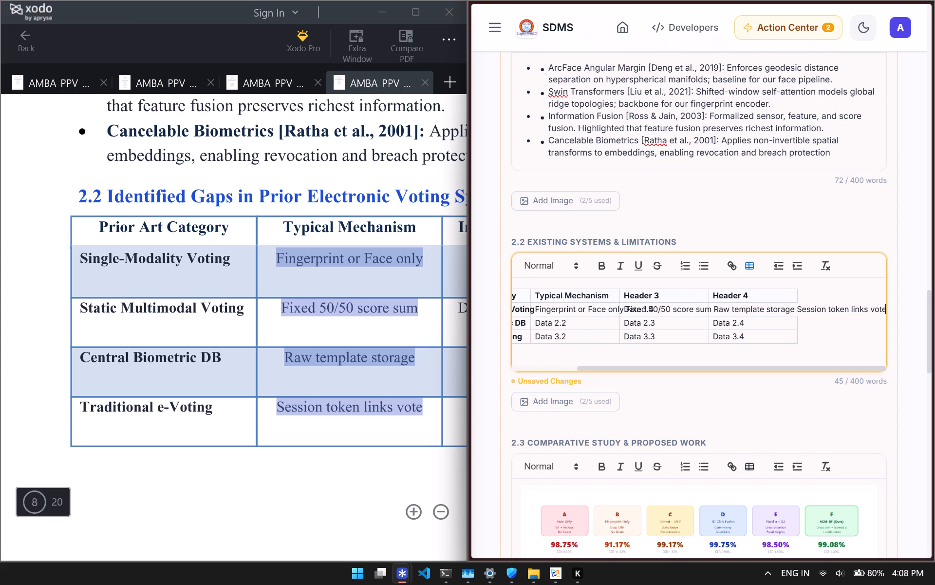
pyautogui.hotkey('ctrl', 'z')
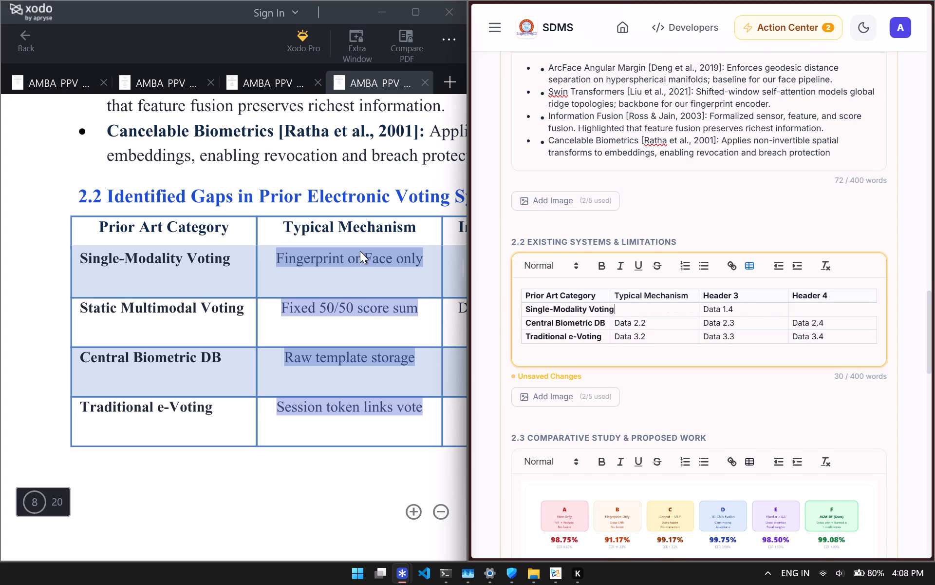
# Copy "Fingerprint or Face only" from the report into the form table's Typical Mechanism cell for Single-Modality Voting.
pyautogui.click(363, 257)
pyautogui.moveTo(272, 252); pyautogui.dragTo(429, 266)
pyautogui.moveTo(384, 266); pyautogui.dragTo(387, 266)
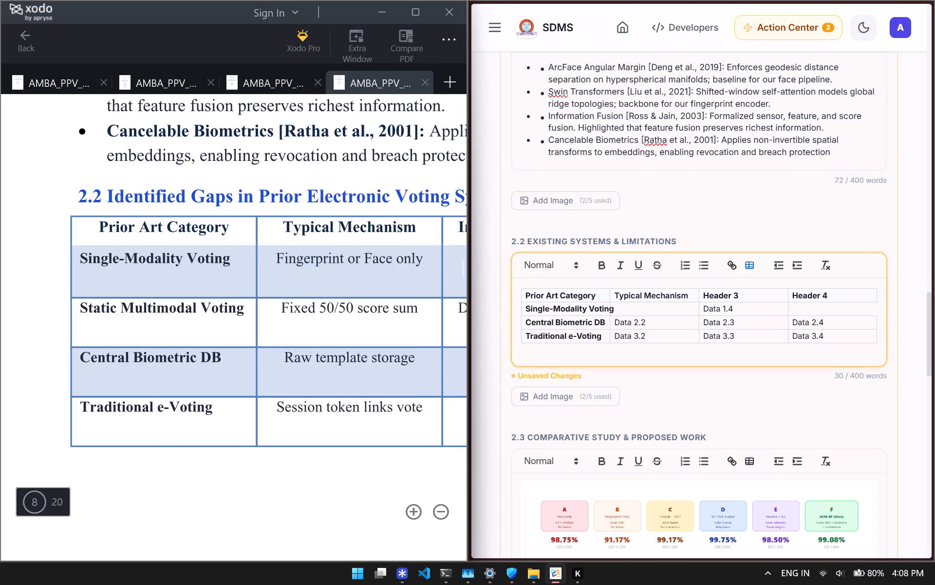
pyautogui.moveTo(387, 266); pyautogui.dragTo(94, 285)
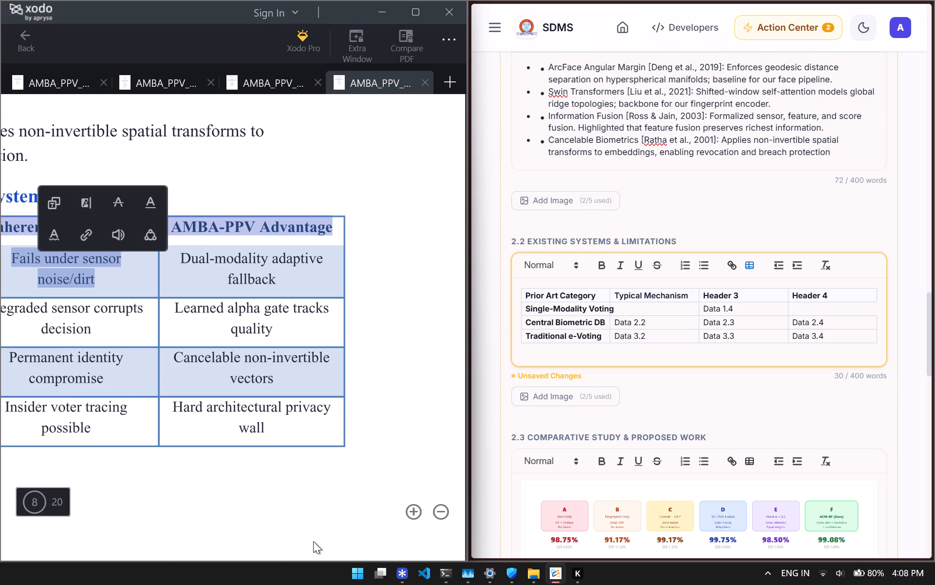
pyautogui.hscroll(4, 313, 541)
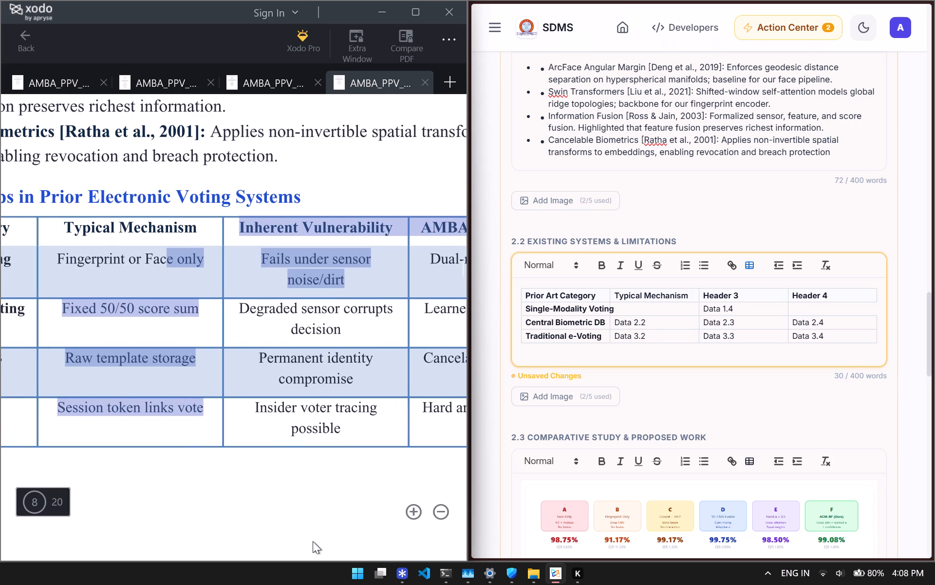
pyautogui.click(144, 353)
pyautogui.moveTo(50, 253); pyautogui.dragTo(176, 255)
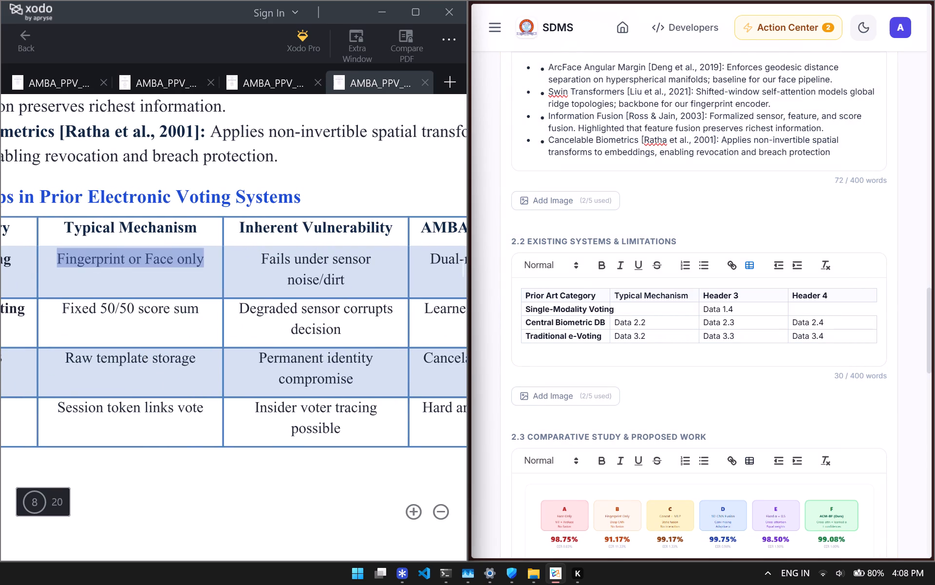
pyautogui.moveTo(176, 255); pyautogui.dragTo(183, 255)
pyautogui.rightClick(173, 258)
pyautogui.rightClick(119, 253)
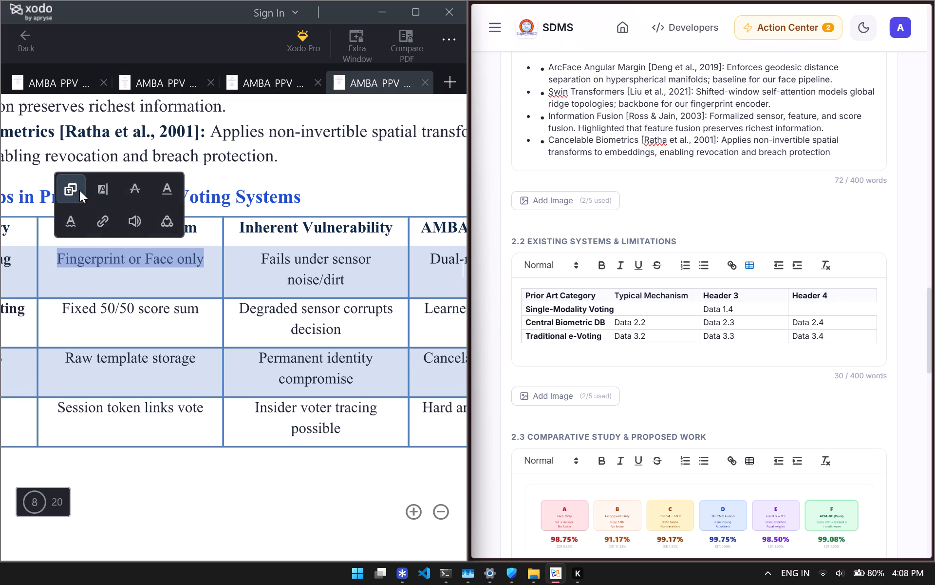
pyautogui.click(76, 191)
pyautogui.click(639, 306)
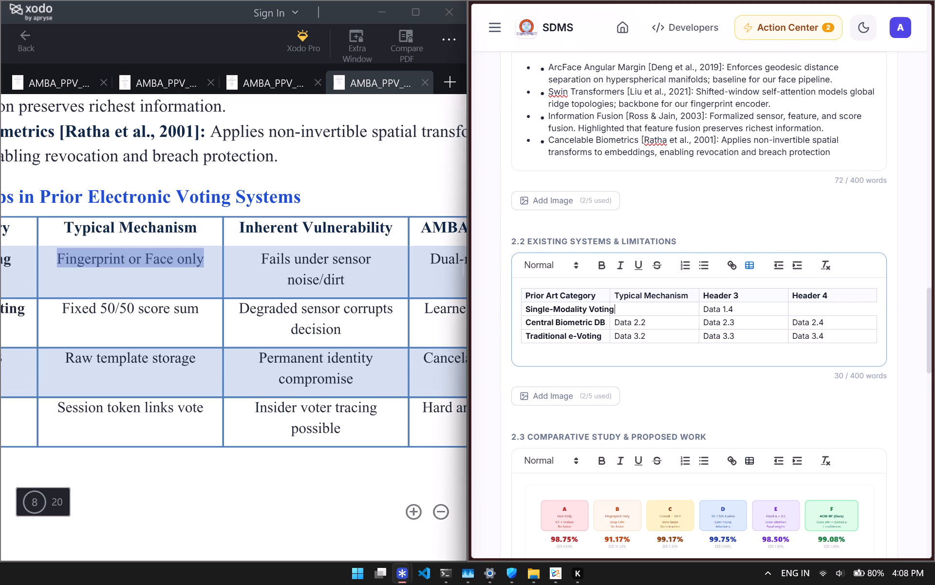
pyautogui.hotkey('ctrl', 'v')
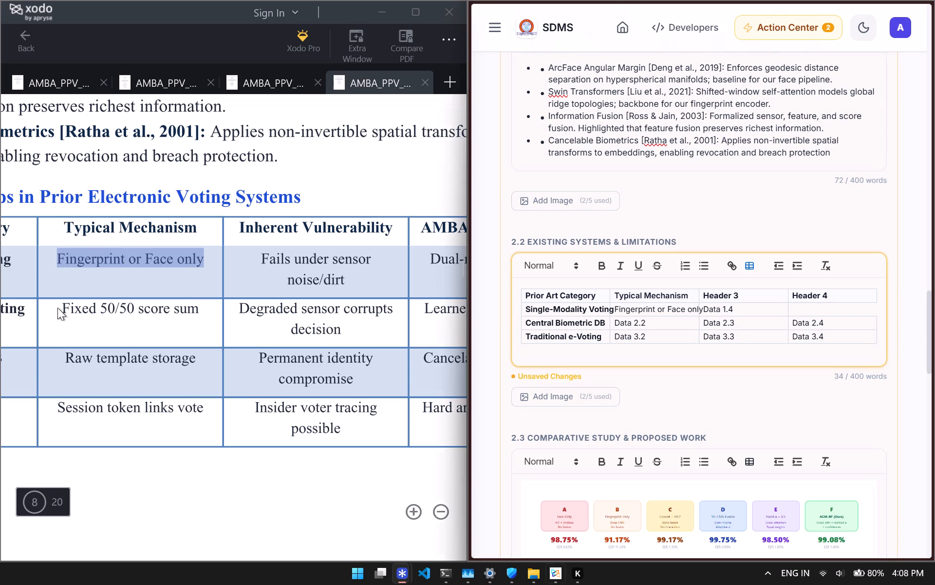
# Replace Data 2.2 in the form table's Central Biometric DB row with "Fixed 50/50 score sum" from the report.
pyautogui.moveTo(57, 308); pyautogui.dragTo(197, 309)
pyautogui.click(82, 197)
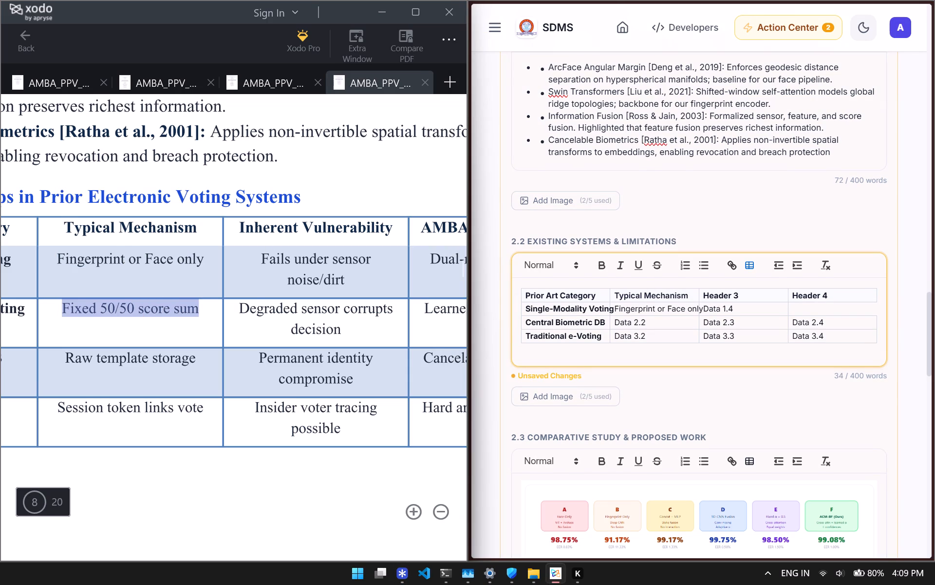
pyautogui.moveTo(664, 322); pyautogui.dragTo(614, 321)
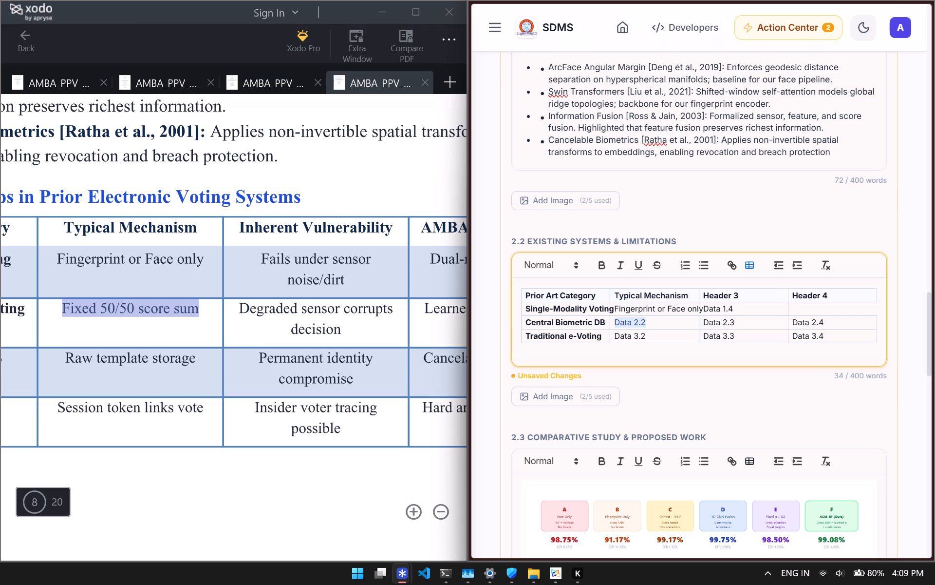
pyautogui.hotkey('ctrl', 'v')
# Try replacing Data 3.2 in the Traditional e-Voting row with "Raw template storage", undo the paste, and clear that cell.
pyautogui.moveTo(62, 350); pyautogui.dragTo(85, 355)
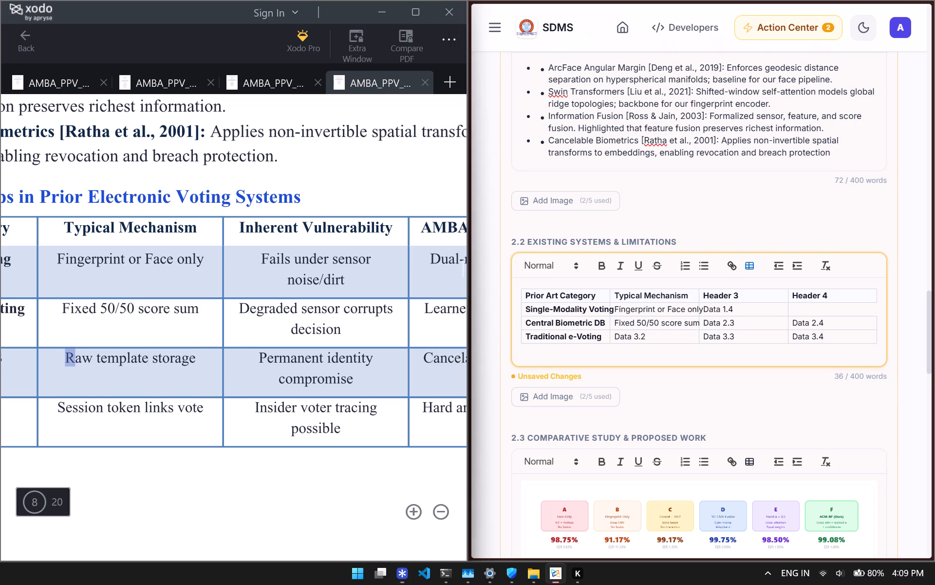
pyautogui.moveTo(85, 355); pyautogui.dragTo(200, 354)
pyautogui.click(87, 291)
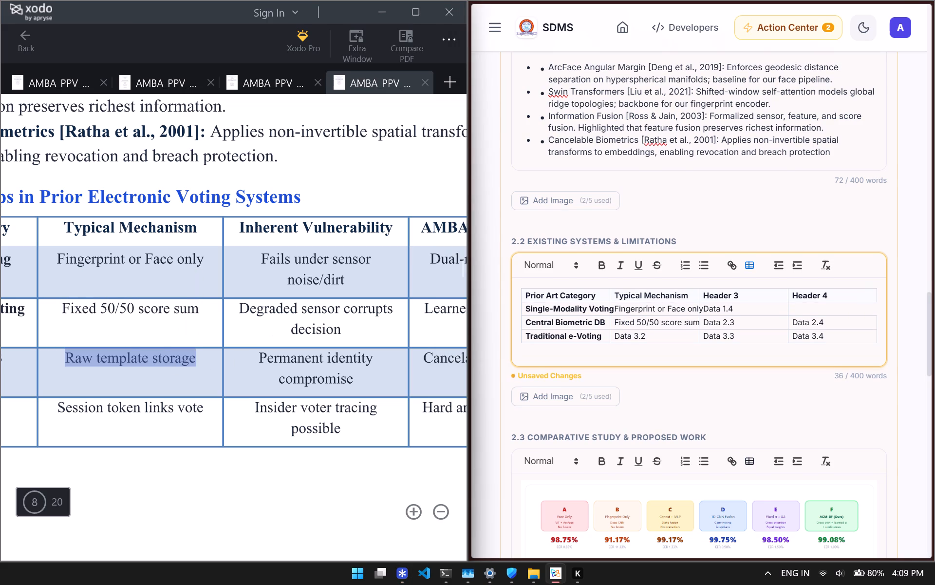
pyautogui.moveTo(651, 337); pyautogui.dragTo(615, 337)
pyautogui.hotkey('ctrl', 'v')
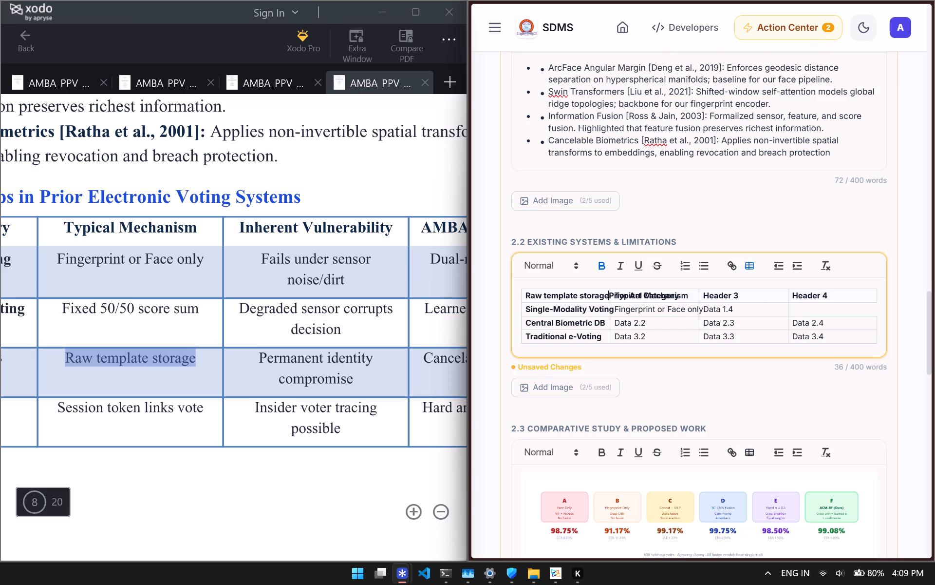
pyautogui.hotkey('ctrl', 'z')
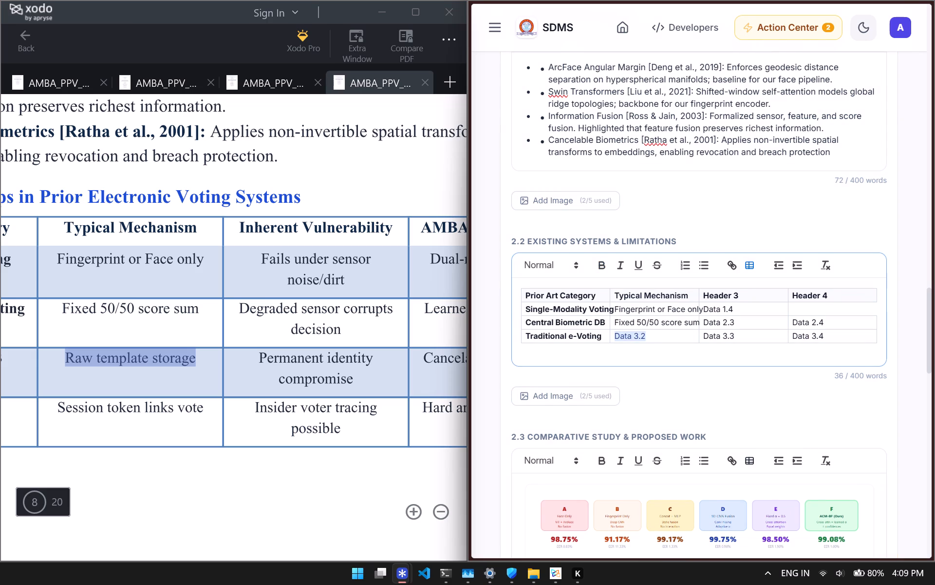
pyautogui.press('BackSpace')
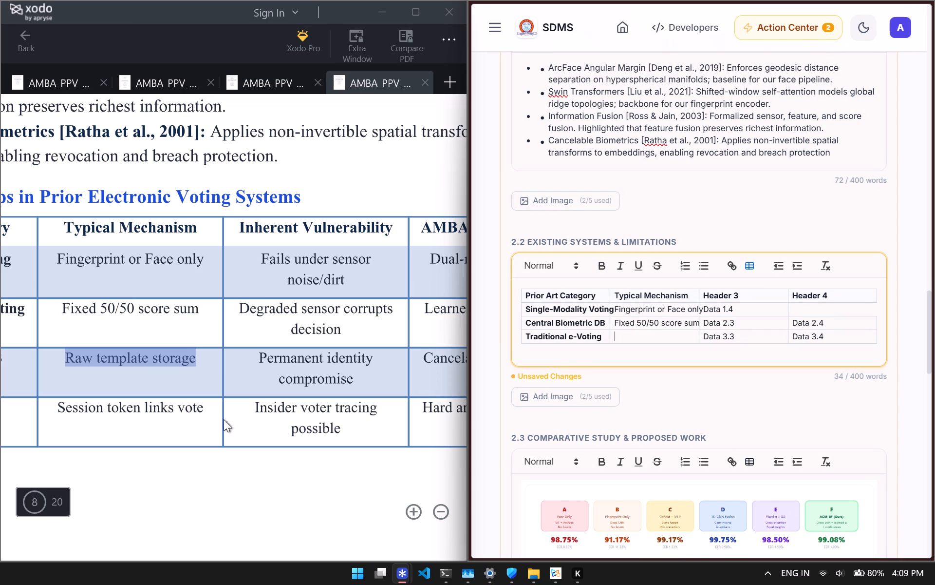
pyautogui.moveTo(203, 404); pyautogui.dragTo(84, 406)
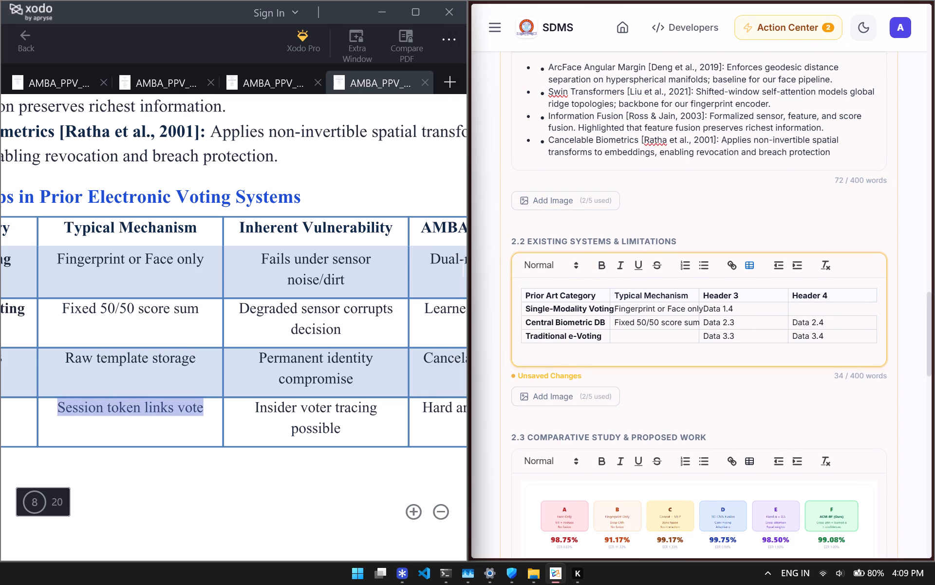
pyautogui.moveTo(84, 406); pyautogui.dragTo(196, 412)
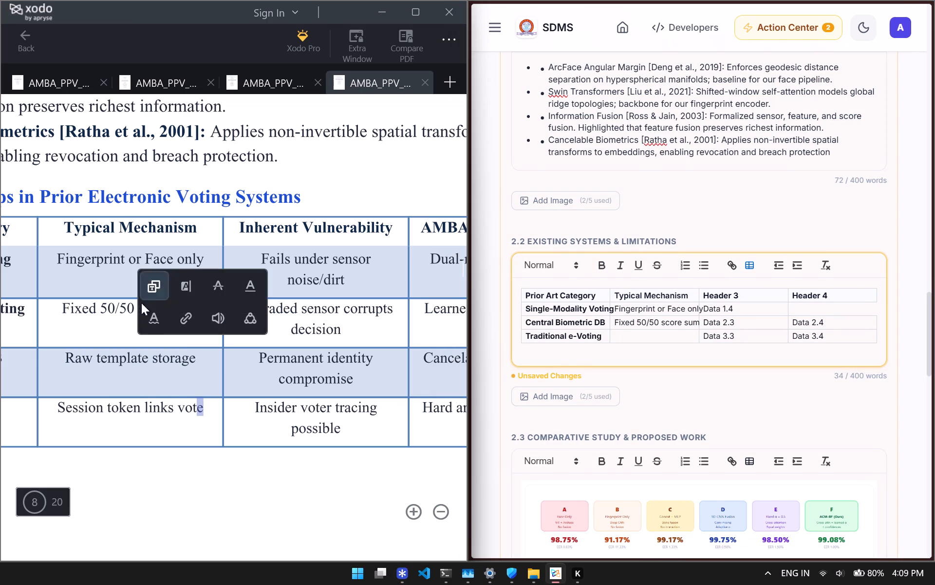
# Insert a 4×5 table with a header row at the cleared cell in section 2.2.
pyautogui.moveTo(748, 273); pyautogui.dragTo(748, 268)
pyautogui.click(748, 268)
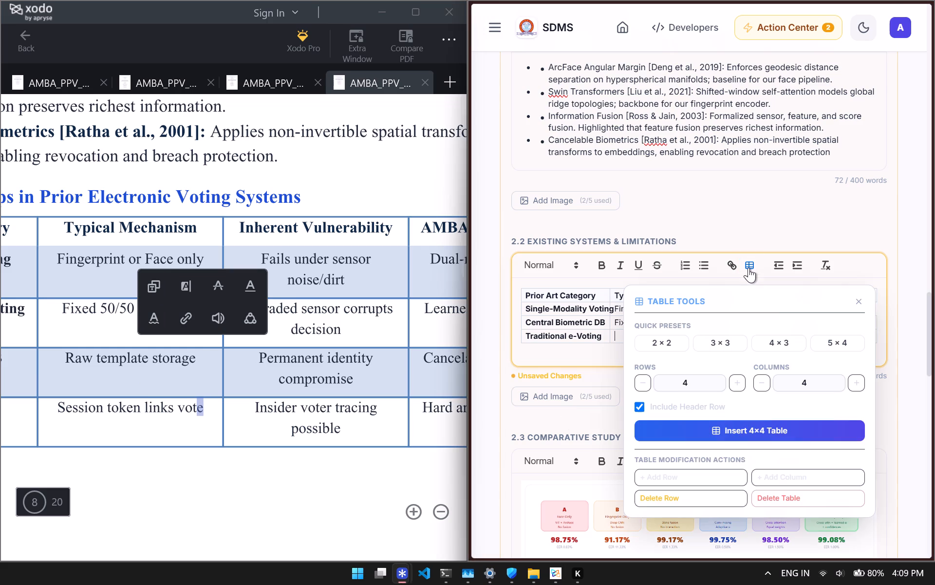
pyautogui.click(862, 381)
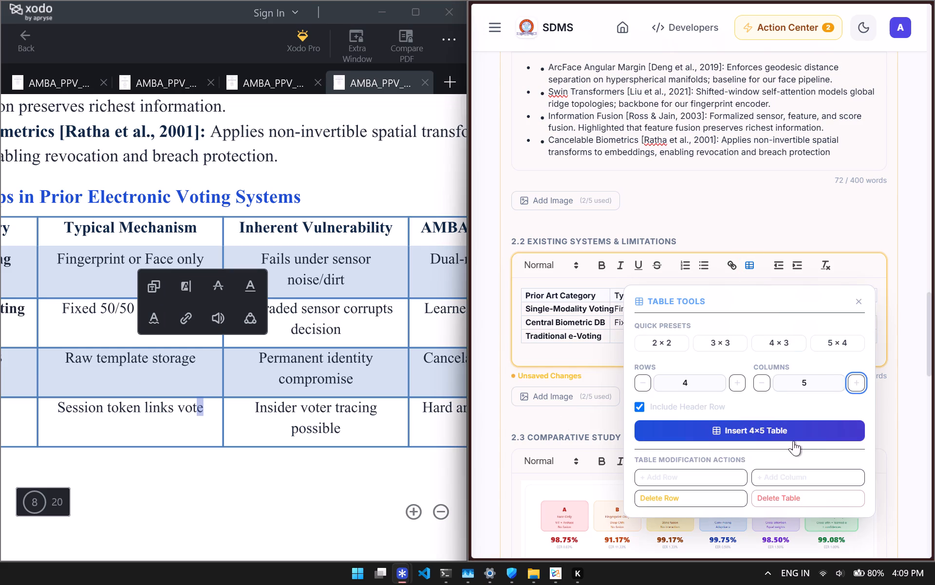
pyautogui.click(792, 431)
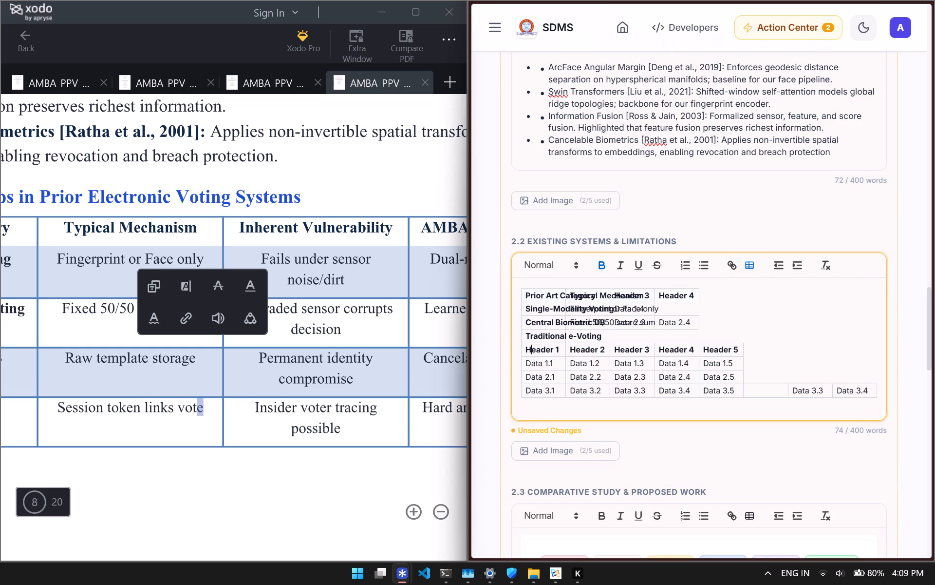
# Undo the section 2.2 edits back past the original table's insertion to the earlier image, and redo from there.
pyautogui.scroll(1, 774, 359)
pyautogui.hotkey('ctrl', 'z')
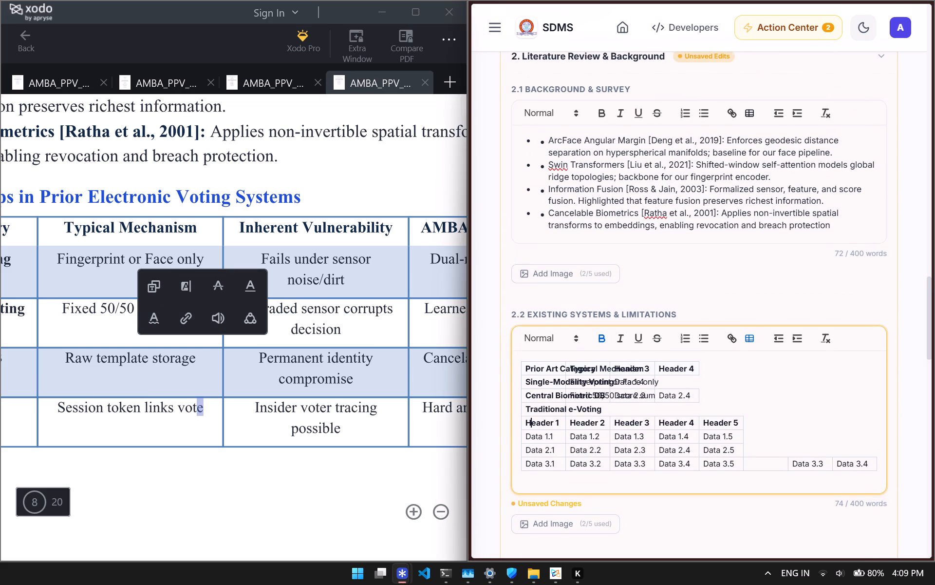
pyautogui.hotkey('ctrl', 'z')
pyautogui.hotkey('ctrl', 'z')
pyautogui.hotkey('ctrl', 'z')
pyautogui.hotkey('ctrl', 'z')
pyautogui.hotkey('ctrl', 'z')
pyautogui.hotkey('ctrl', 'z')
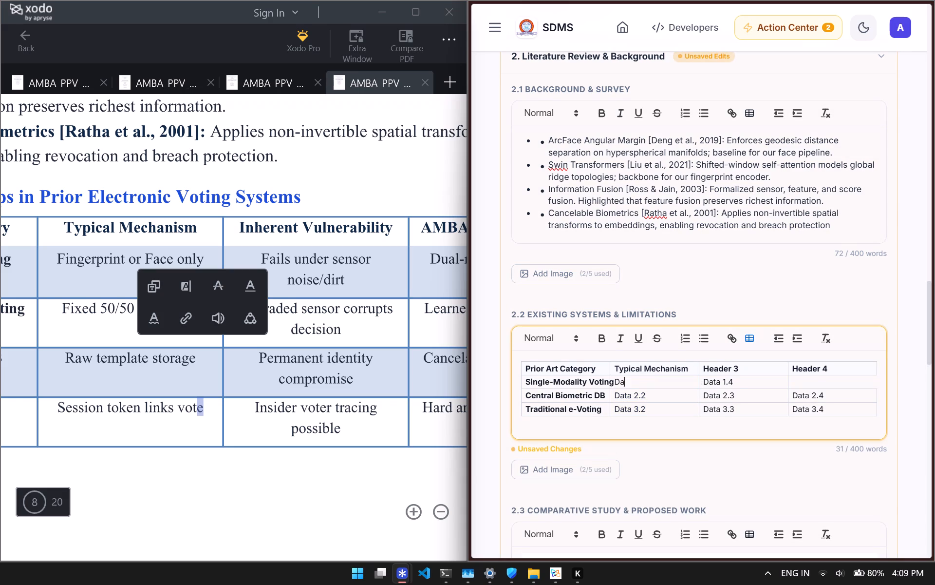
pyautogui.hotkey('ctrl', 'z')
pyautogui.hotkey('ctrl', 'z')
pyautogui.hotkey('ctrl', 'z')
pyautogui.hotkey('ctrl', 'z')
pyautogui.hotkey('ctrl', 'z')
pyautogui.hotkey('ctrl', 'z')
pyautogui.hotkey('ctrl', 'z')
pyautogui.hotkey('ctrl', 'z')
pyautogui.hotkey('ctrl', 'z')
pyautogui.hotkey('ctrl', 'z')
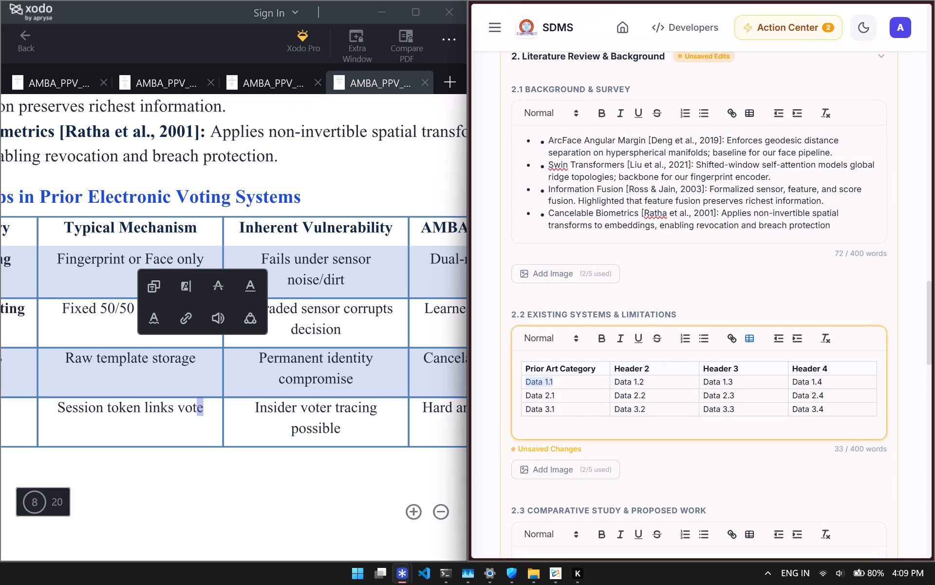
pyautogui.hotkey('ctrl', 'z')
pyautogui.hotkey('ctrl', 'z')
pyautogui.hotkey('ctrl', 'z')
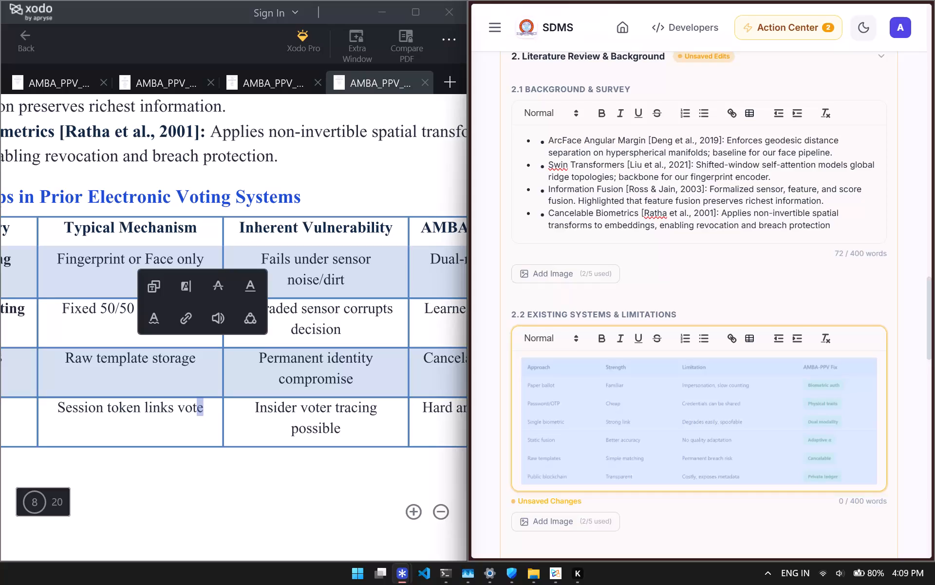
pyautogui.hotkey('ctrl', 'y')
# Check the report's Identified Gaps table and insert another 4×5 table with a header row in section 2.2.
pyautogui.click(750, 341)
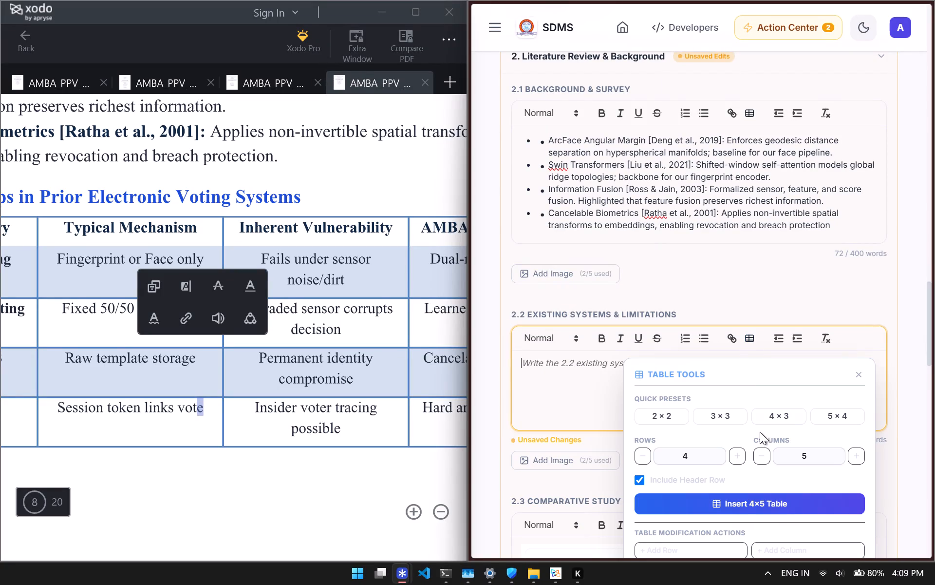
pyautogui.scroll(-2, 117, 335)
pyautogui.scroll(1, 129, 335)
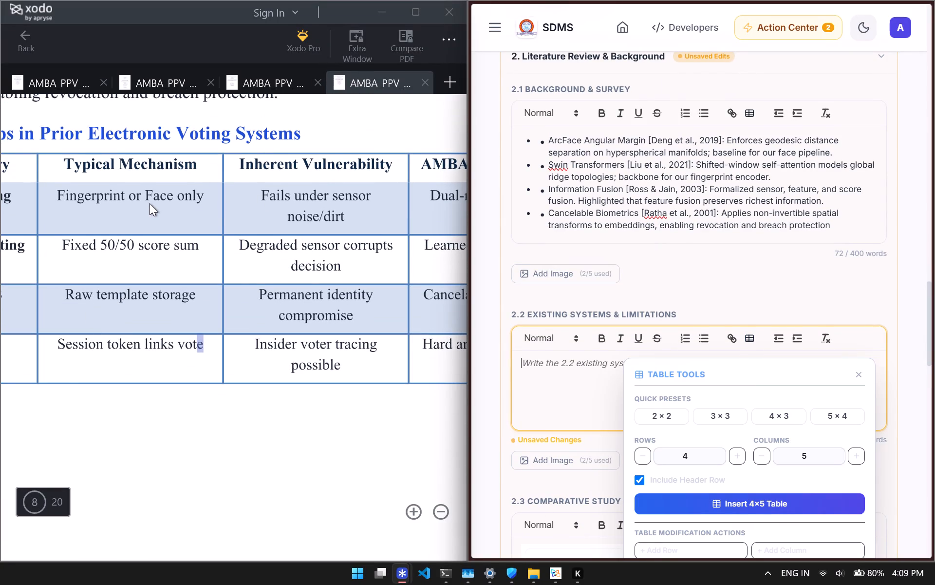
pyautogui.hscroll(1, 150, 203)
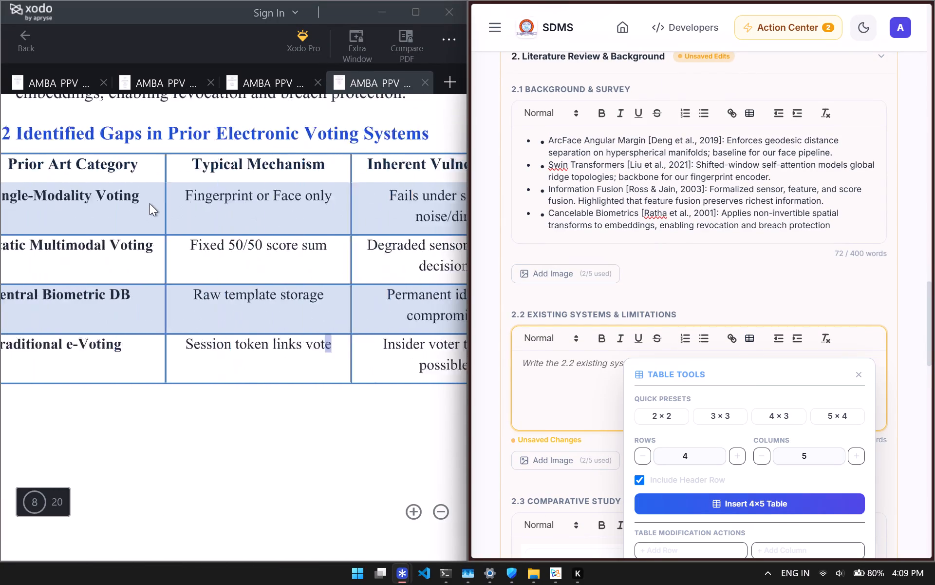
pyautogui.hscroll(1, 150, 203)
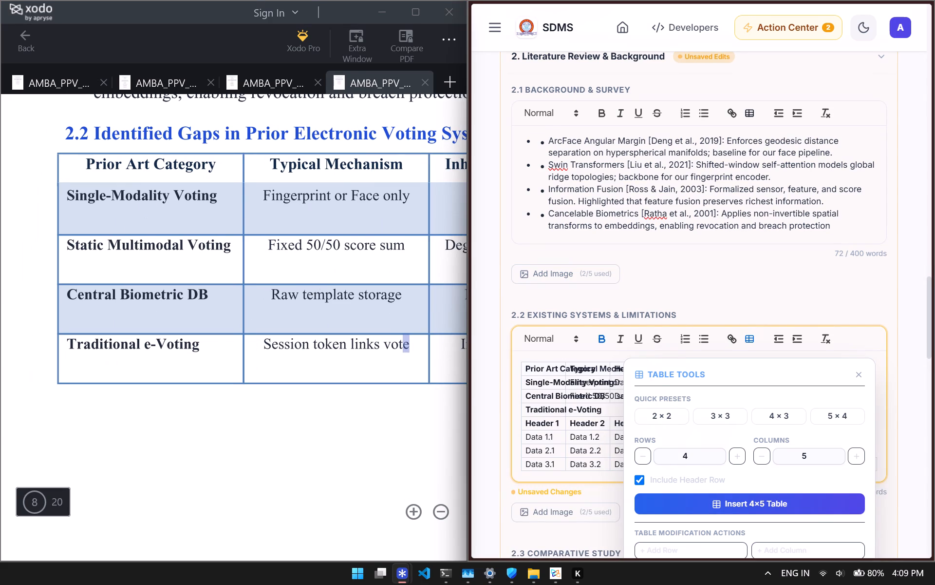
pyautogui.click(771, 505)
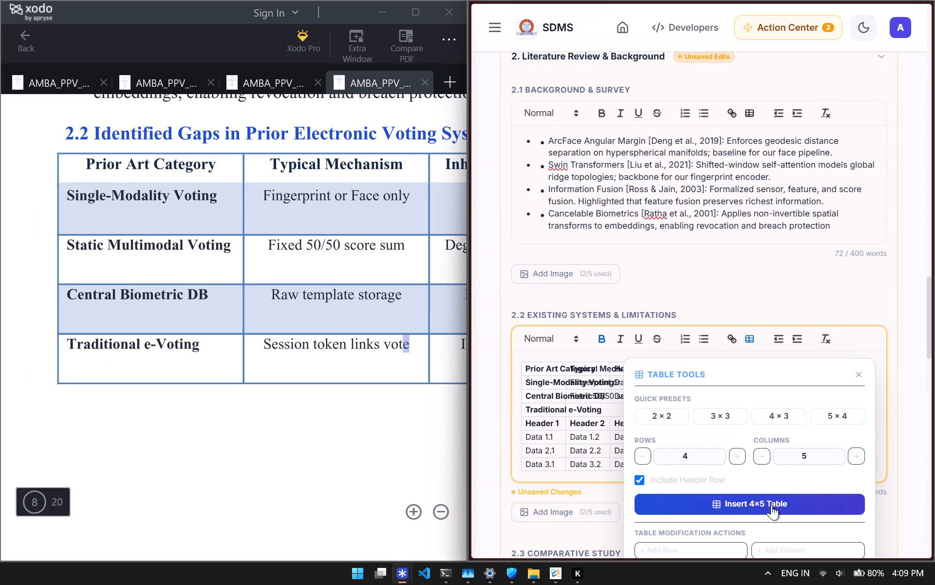
# Review the report table's remaining columns and delete all content from the 2.2 Existing Systems & Limitations field.
pyautogui.scroll(-1, 752, 449)
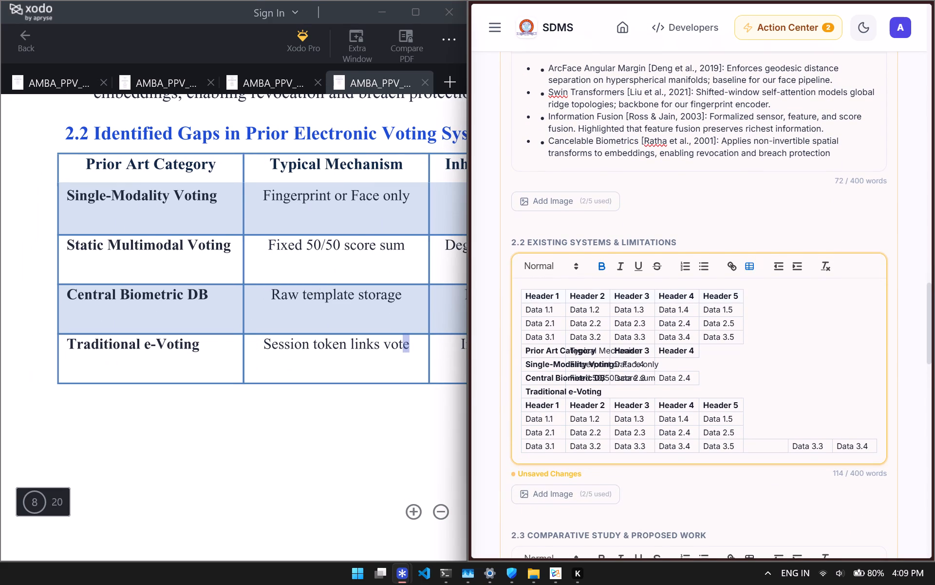
pyautogui.hscroll(-10, 634, 415)
pyautogui.hscroll(-6, 430, 358)
pyautogui.hscroll(4, 430, 358)
pyautogui.hscroll(-1, 430, 358)
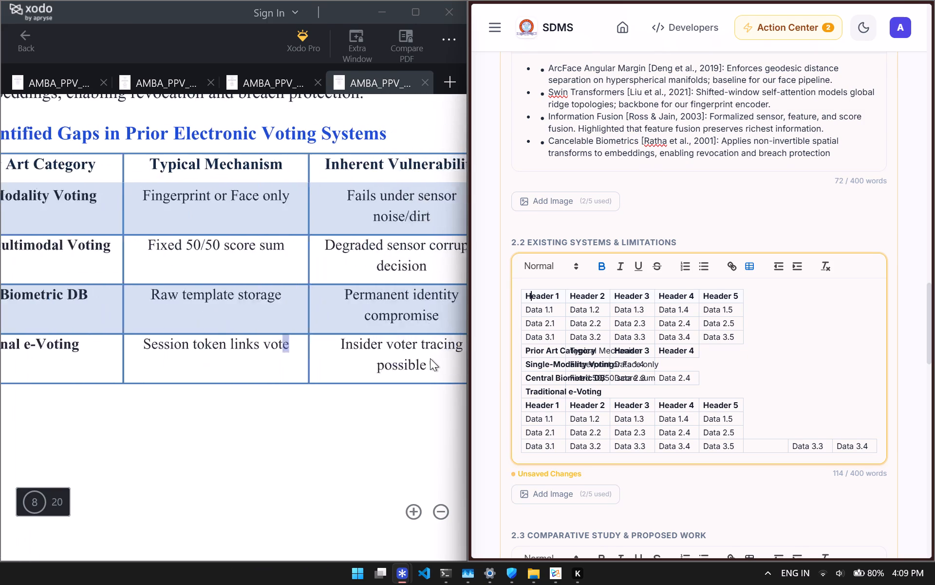
pyautogui.hscroll(-3, 430, 358)
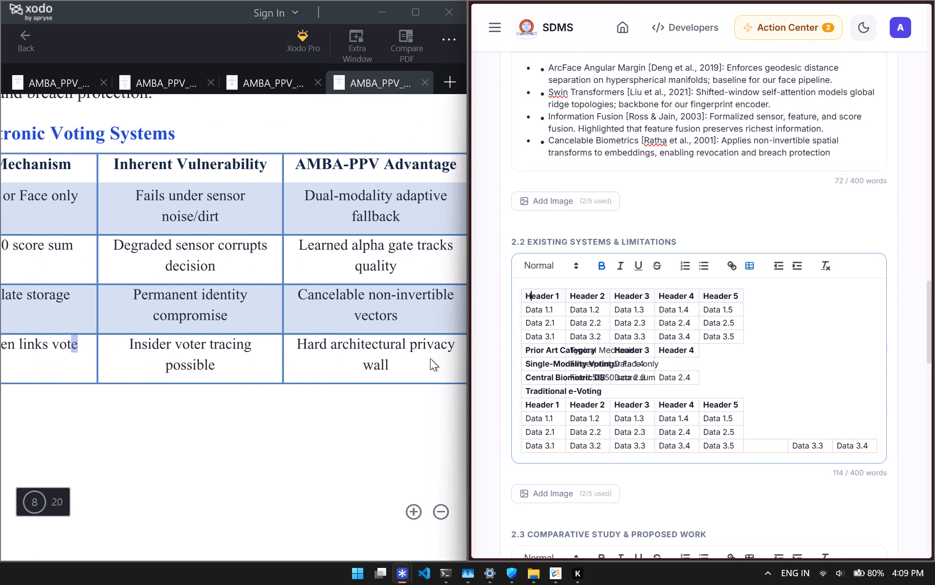
pyautogui.keyDown('ctrl'); pyautogui.click(707, 368); pyautogui.keyUp('ctrl')
pyautogui.hotkey('ctrl', 'a')
pyautogui.press('BackSpace')
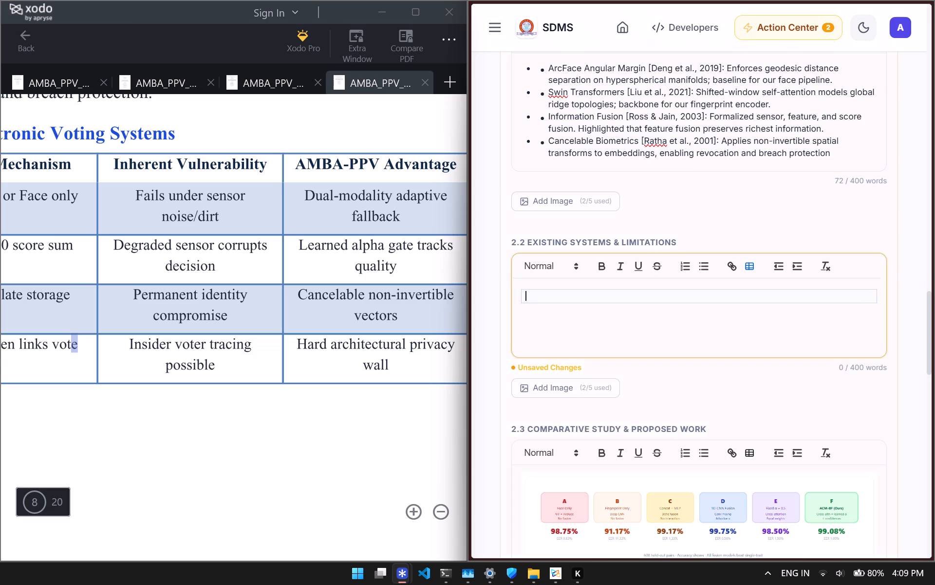
pyautogui.press('Down')
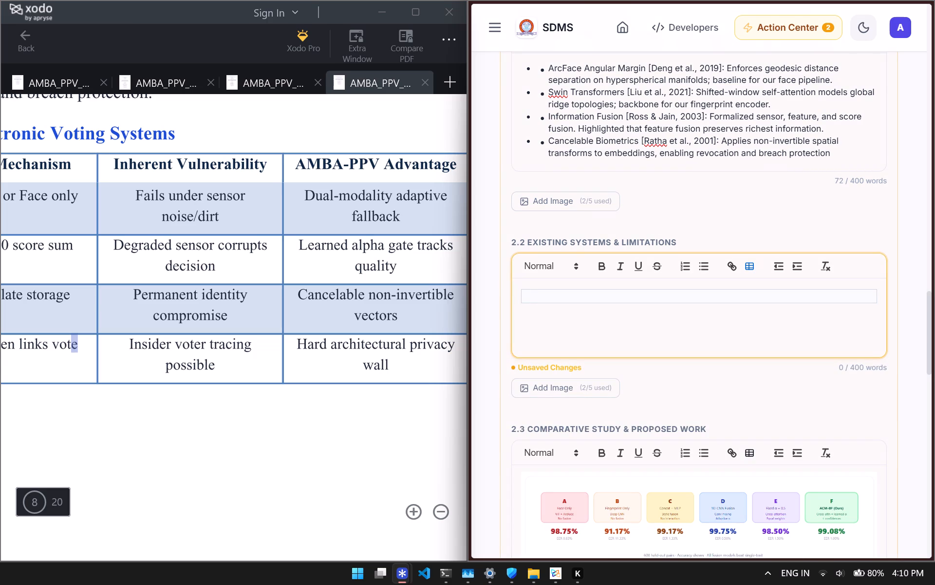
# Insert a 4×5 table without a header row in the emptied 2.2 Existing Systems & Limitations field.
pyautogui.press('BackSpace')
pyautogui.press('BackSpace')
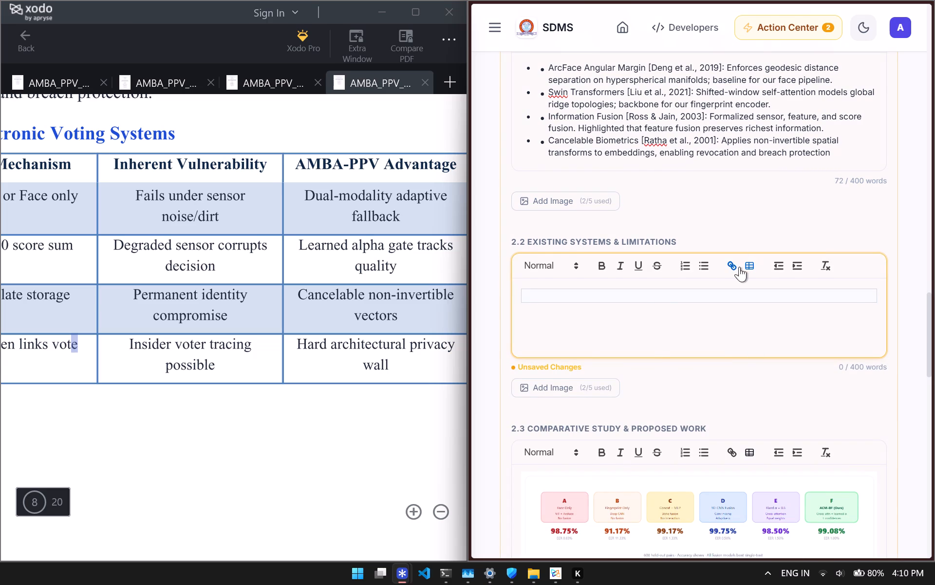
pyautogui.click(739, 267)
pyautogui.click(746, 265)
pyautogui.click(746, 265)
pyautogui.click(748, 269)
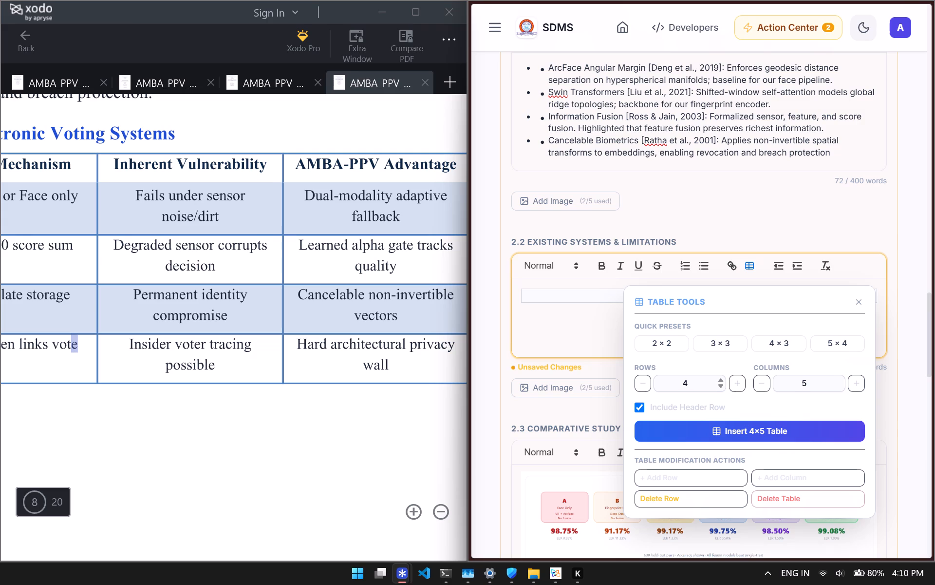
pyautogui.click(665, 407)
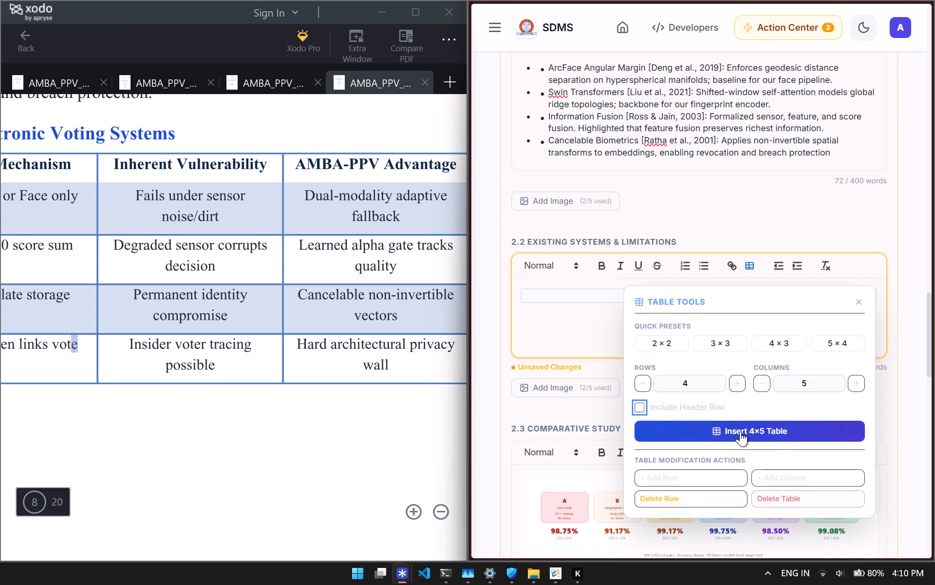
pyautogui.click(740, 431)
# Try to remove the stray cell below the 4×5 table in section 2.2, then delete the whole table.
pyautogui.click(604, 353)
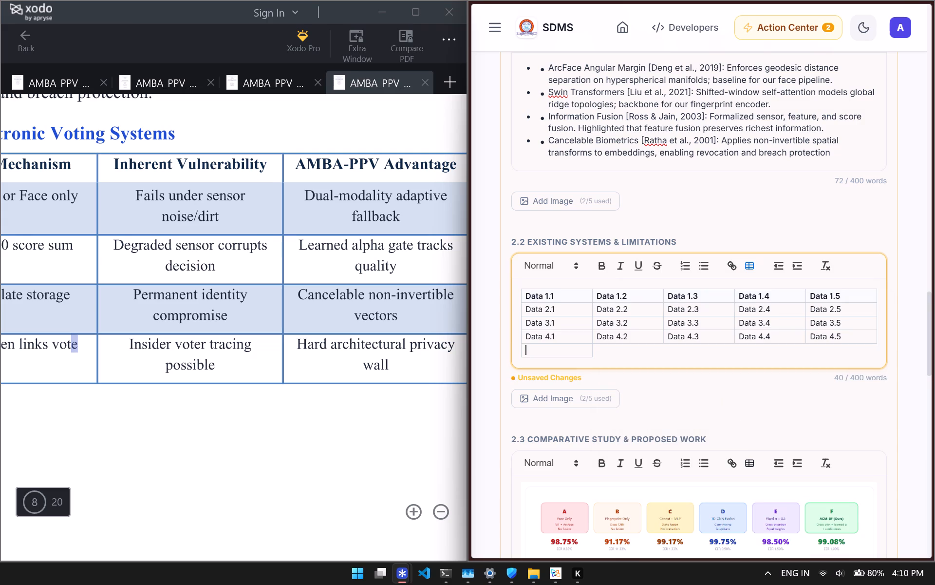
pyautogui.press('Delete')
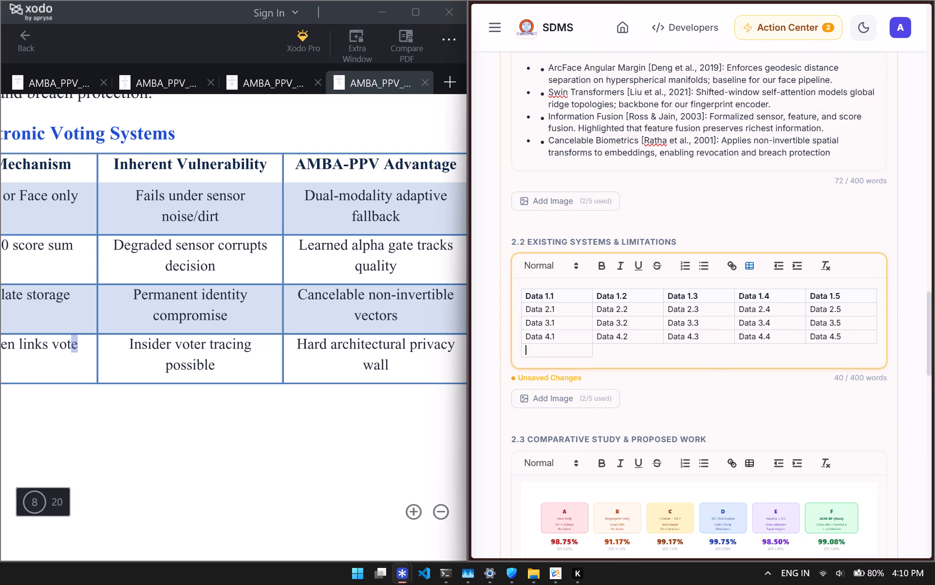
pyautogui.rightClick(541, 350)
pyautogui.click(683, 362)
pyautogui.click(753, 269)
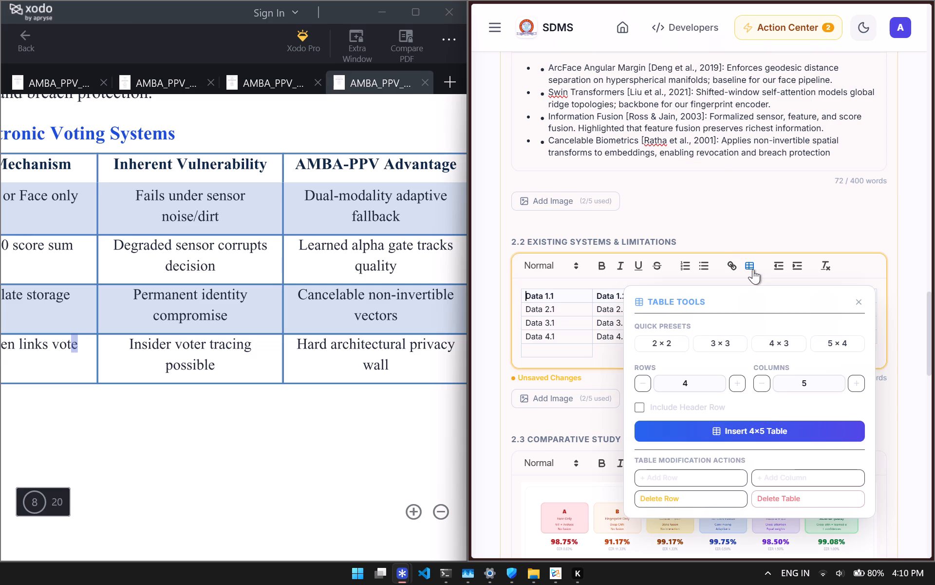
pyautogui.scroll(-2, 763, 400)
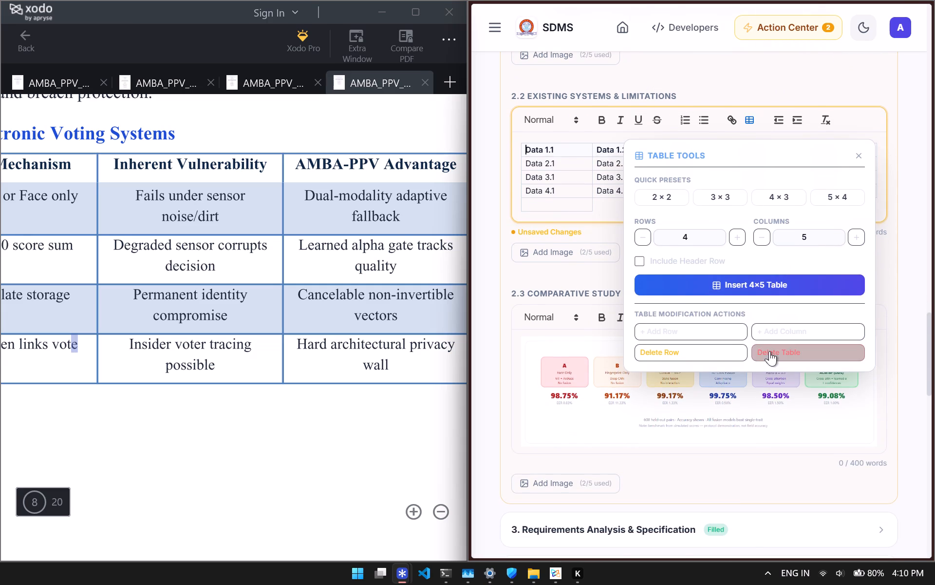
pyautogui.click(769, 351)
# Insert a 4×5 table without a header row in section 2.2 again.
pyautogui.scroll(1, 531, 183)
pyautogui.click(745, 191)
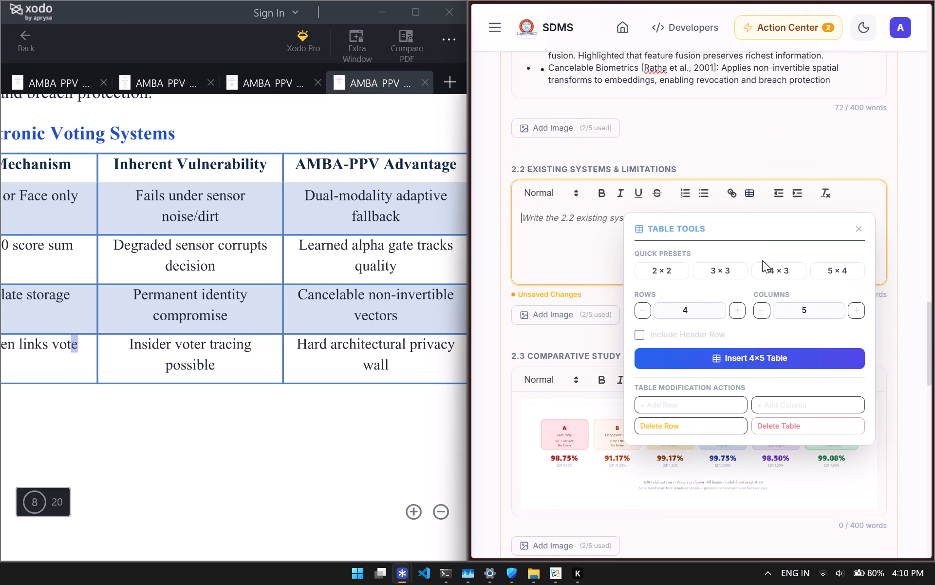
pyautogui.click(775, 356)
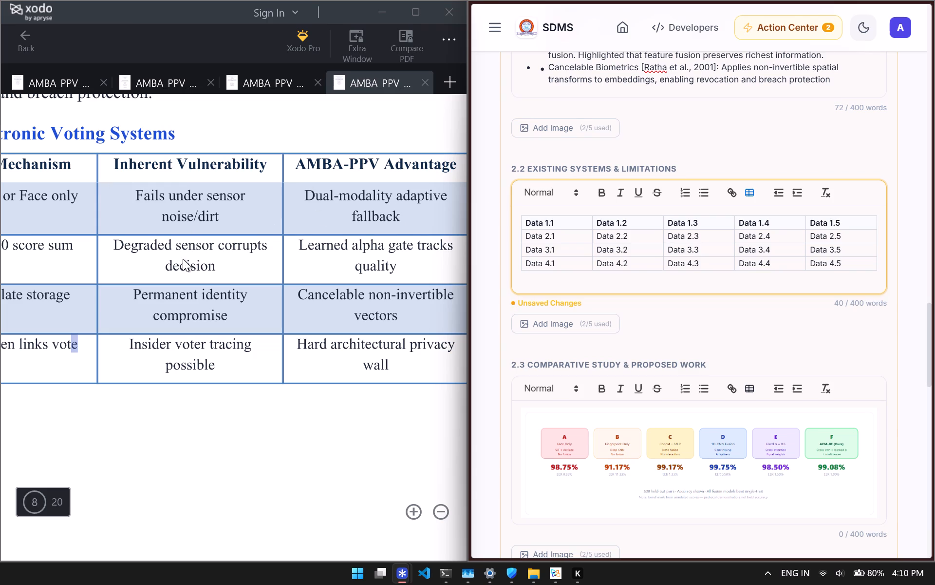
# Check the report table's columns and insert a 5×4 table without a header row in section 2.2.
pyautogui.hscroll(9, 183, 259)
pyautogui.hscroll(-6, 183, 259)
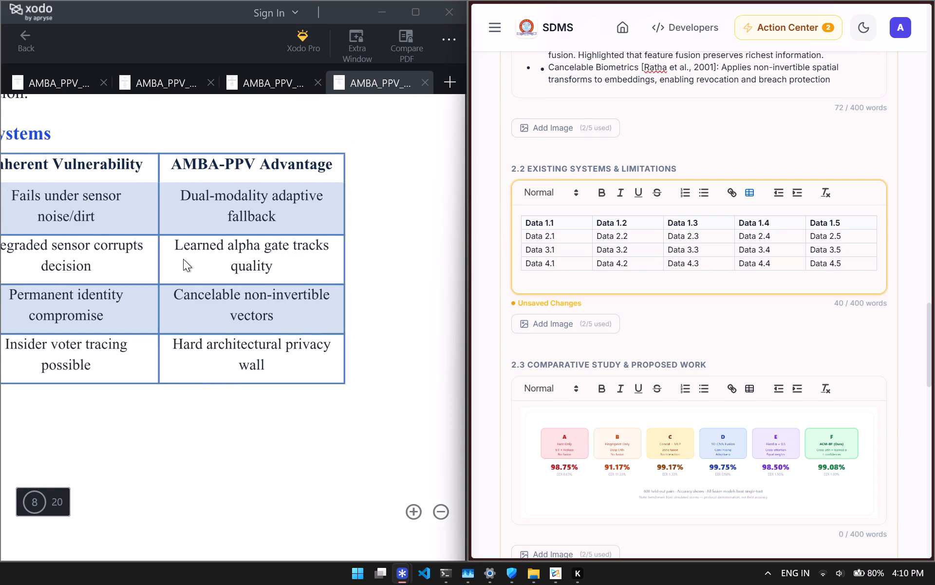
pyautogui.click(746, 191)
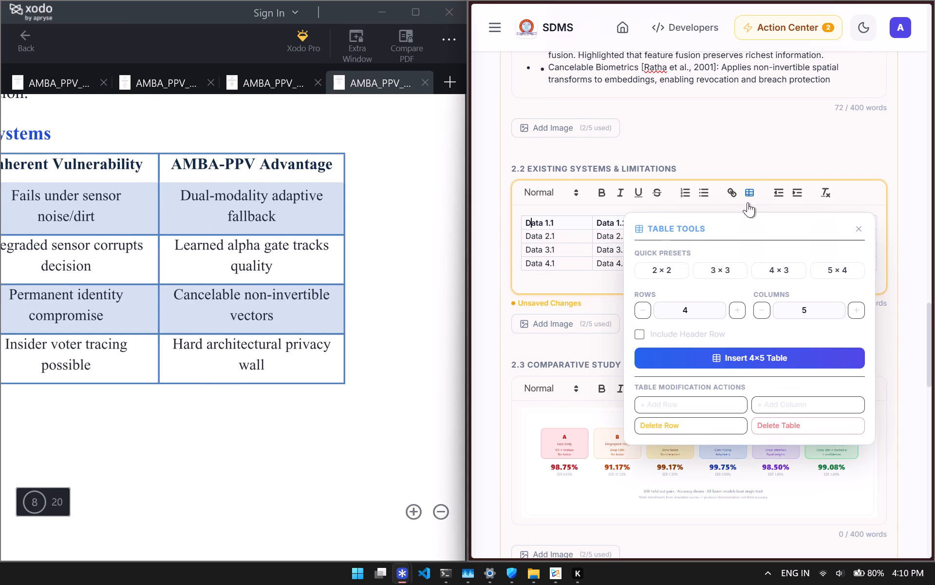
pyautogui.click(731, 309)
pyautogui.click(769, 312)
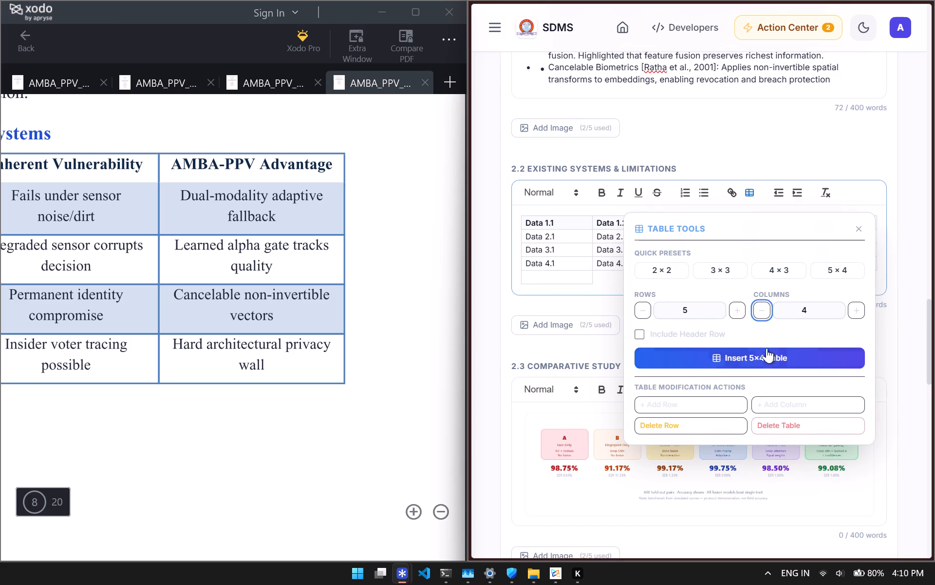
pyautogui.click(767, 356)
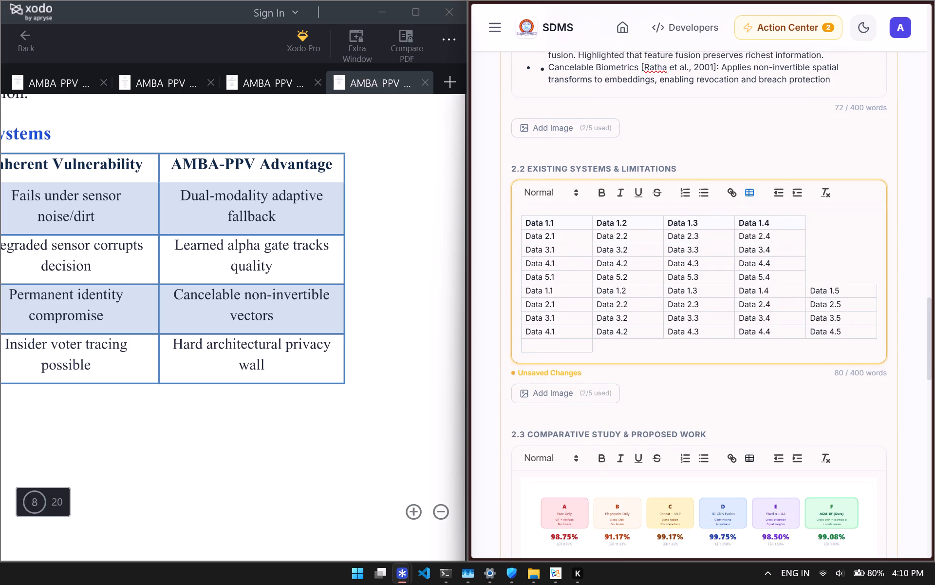
# Clear all content from the 2.2 field and delete the leftover empty table.
pyautogui.hotkey('ctrl', 'a')
pyautogui.press('BackSpace')
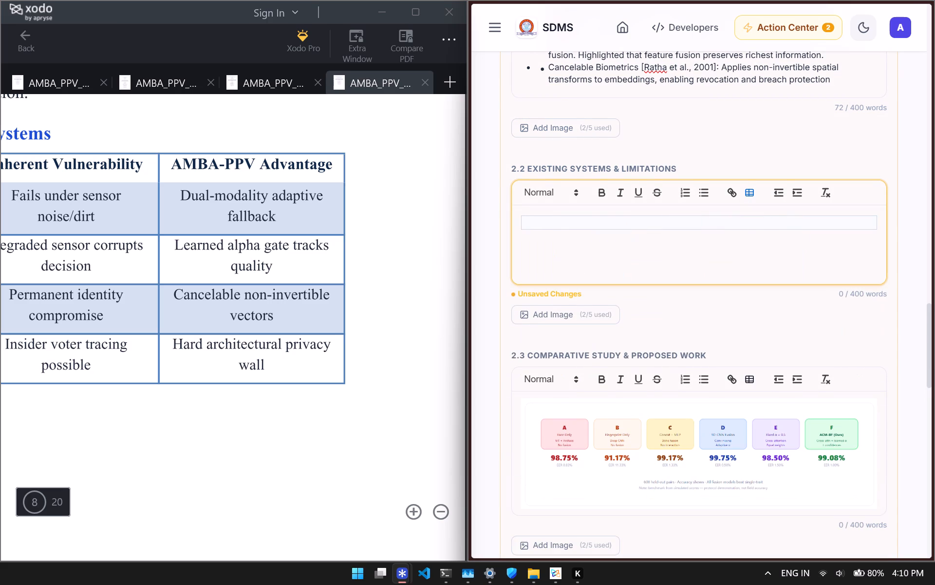
pyautogui.click(749, 194)
pyautogui.click(792, 424)
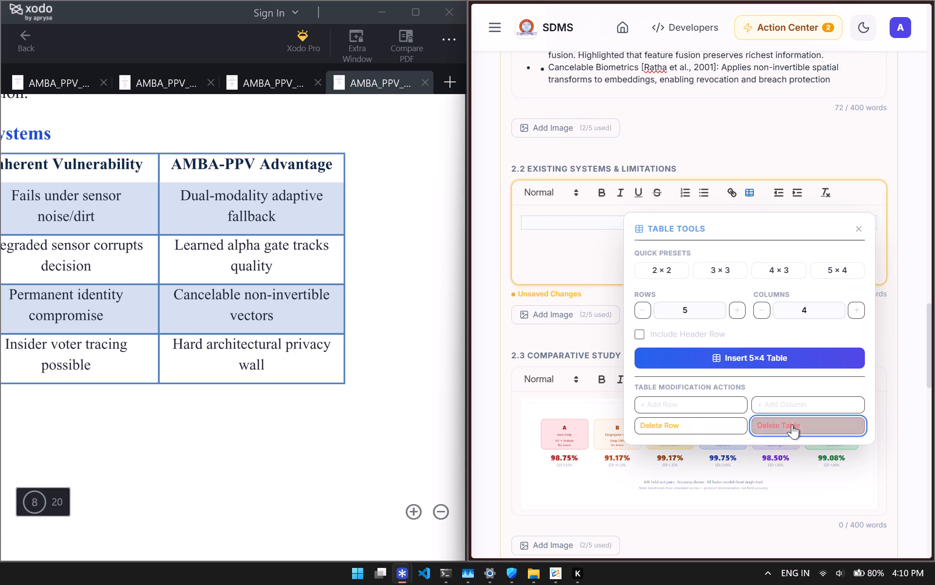
# Insert a 5×4 table without a header row in the emptied 2.2 field.
pyautogui.click(759, 192)
pyautogui.click(756, 362)
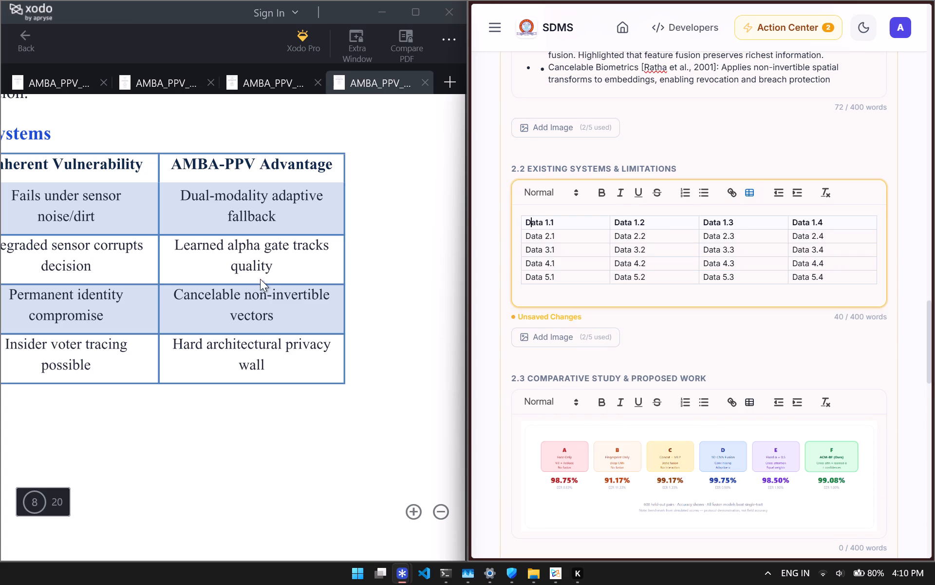
# Copy the heading "Prior Art Category" from the report's Identified Gaps table over Data 1.1 in the 2.2 table.
pyautogui.hscroll(9, 262, 329)
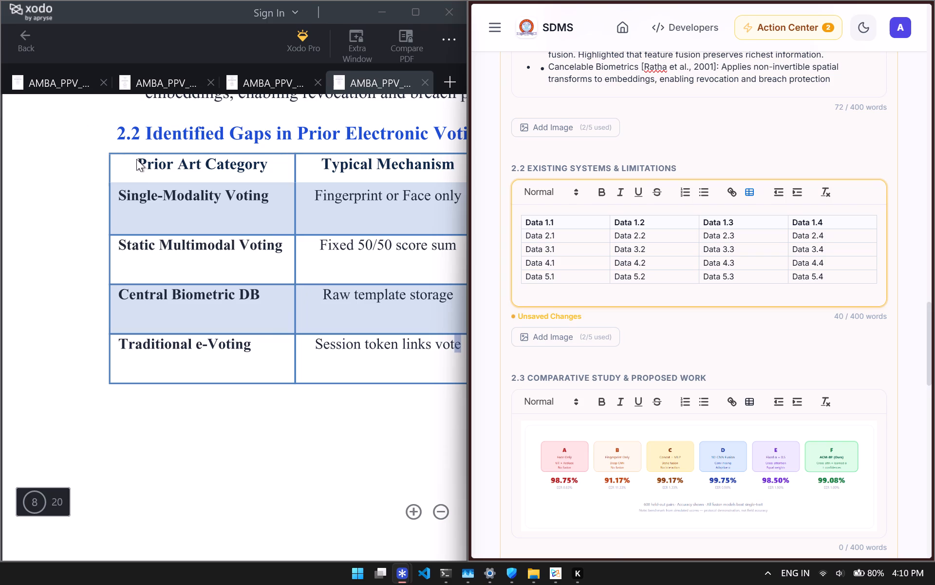
pyautogui.moveTo(136, 159); pyautogui.dragTo(240, 166)
pyautogui.click(133, 195)
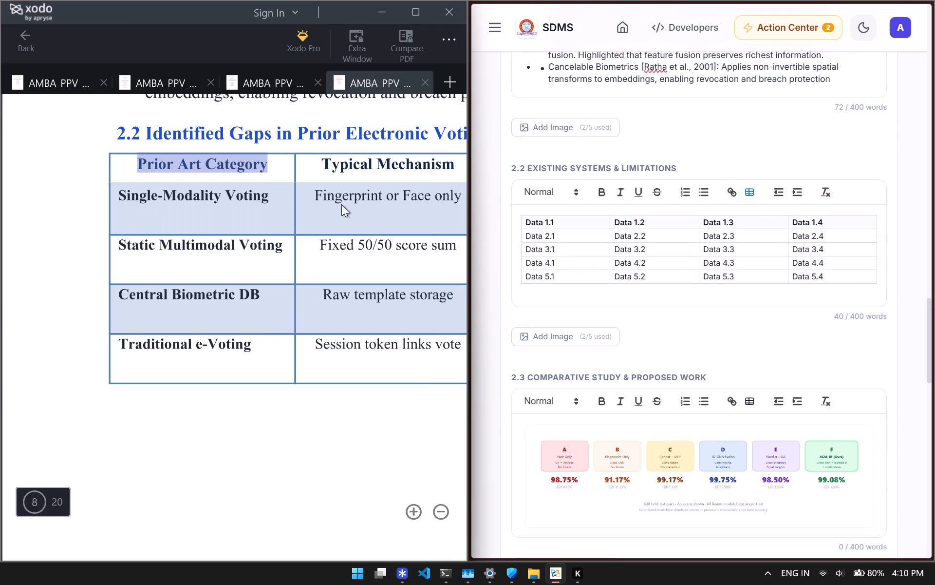
pyautogui.moveTo(555, 224); pyautogui.dragTo(526, 224)
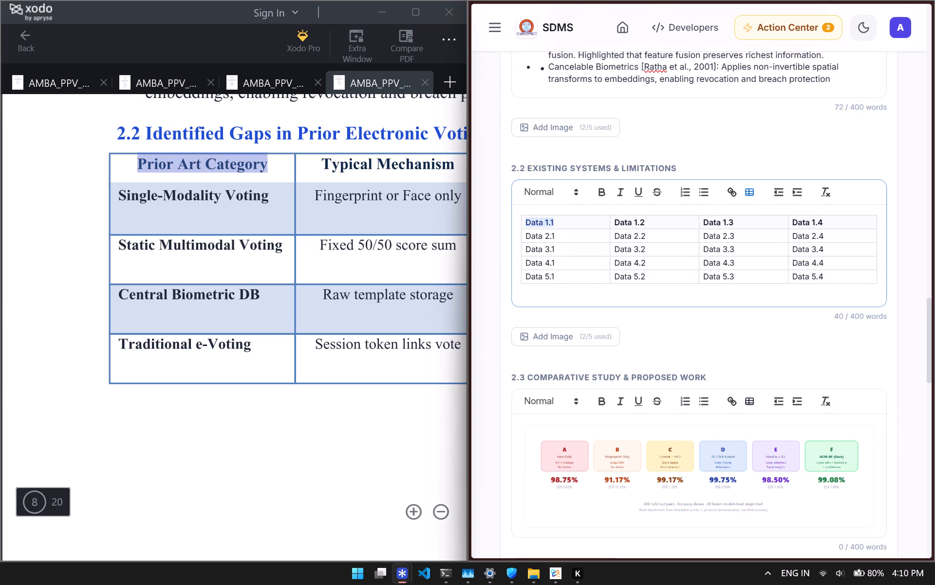
pyautogui.click(603, 198)
pyautogui.hotkey('ctrl', 'v')
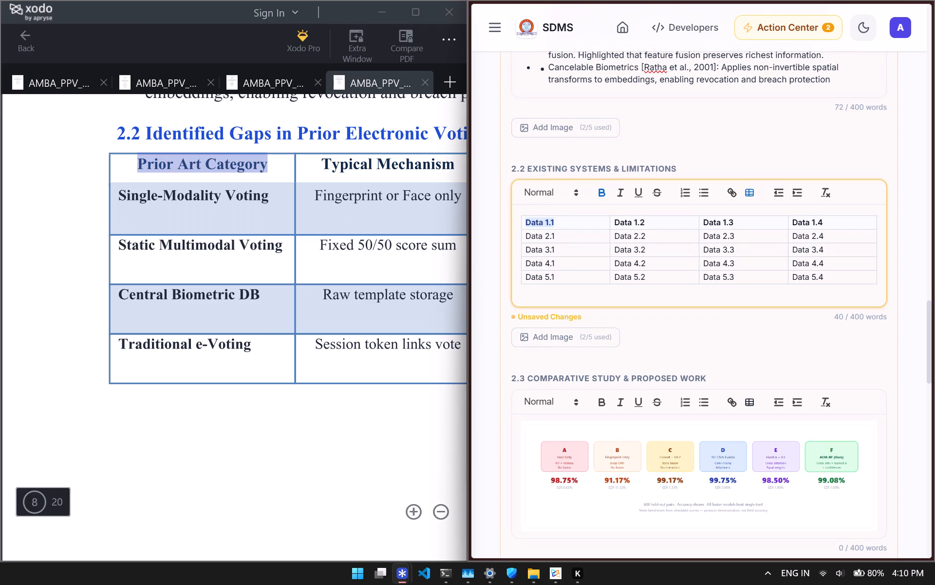
# Copy "Single-Modality Voting" from the report table and replace Data 2.1 with it in the 2.2 table.
pyautogui.moveTo(266, 192); pyautogui.dragTo(239, 196)
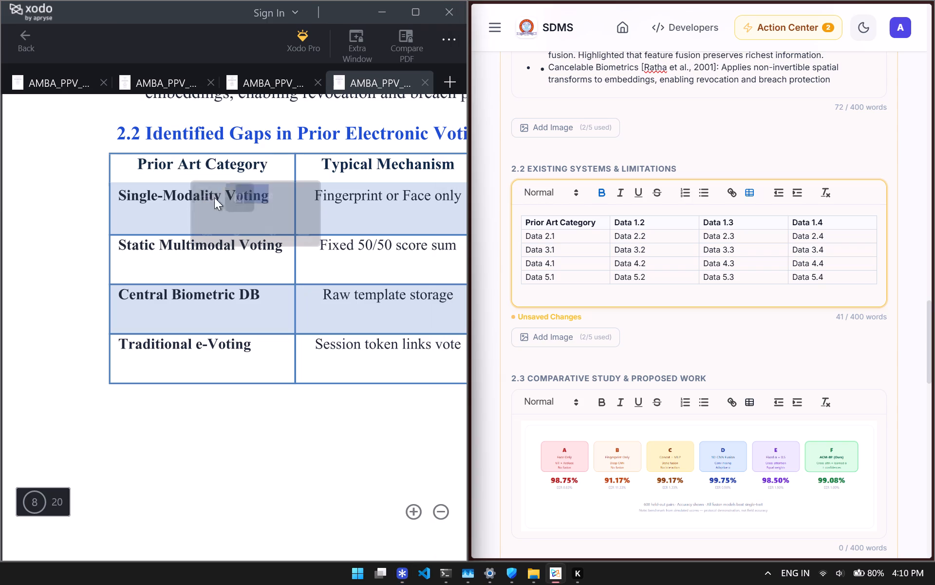
pyautogui.click(145, 194)
pyautogui.moveTo(267, 191); pyautogui.dragTo(124, 199)
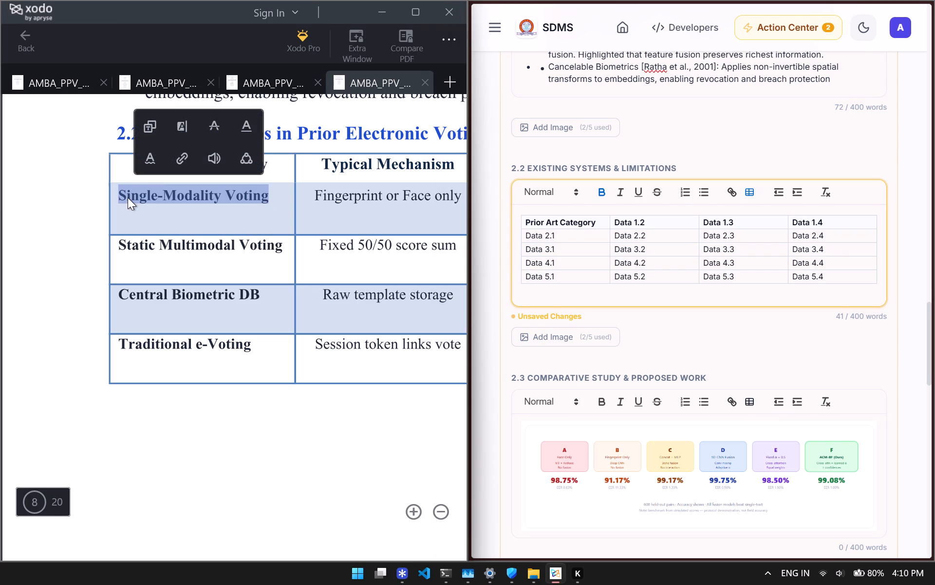
pyautogui.hotkey('ctrl', 'c')
pyautogui.moveTo(561, 238); pyautogui.dragTo(527, 238)
pyautogui.hotkey('ctrl', 'c')
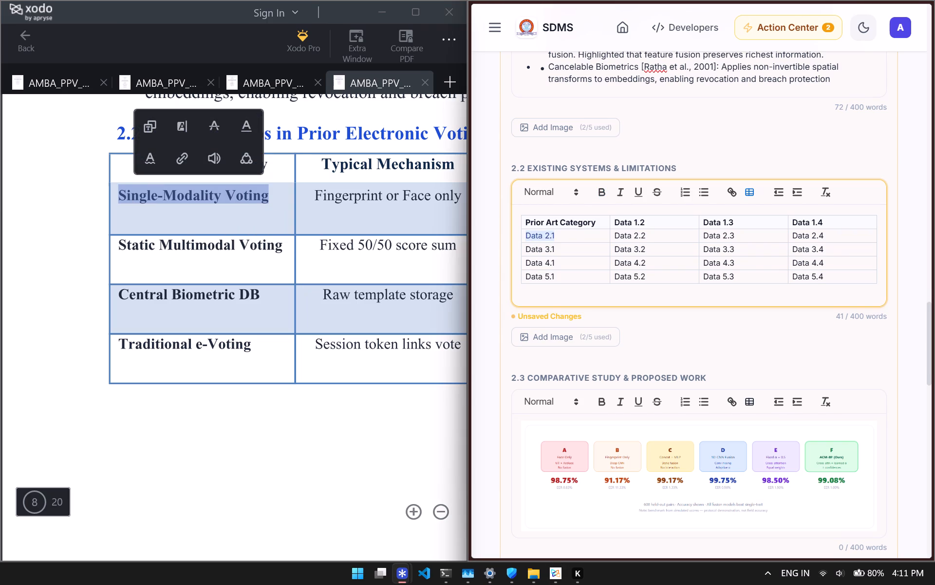
pyautogui.hotkey('ctrl', 'v')
pyautogui.hotkey('ctrl', 'c')
pyautogui.click(568, 236)
pyautogui.hotkey('ctrl', 'v')
pyautogui.click(155, 127)
pyautogui.moveTo(558, 236); pyautogui.dragTo(523, 236)
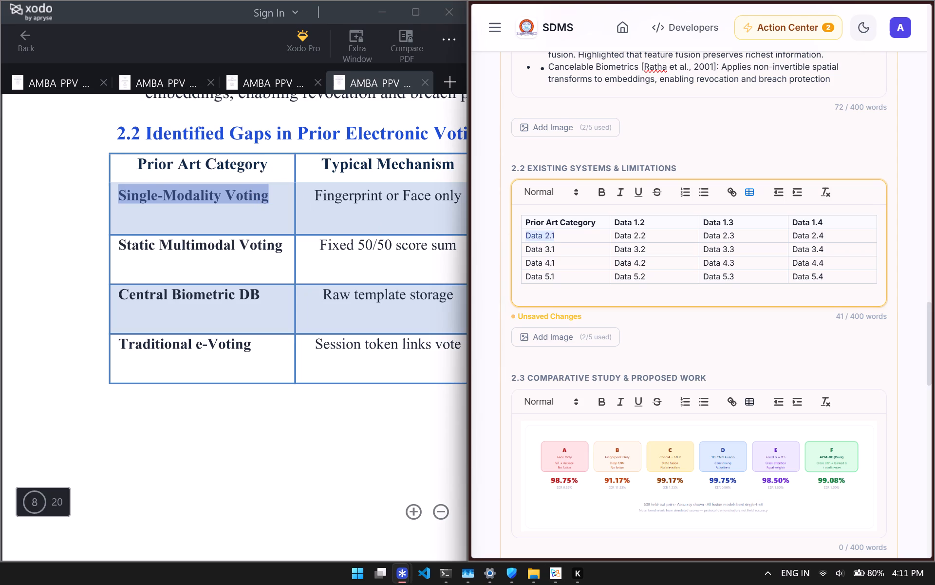
pyautogui.hotkey('ctrl', 'v')
# Make all the text in the 2.2 table bold.
pyautogui.hotkey('ctrl', 'a')
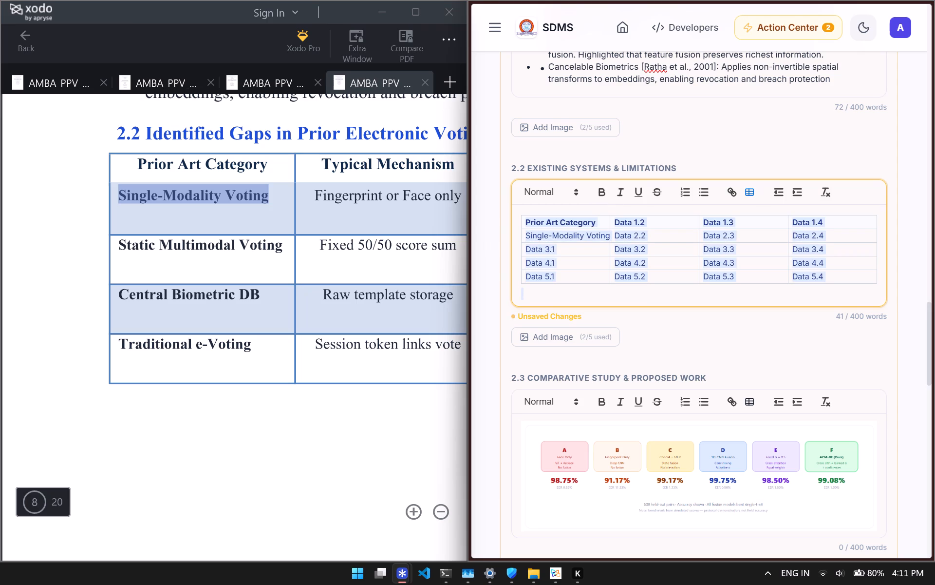
pyautogui.hotkey('ctrl', 'a')
pyautogui.click(595, 247)
pyautogui.keyDown('ctrl'); pyautogui.click(574, 235); pyautogui.keyUp('ctrl')
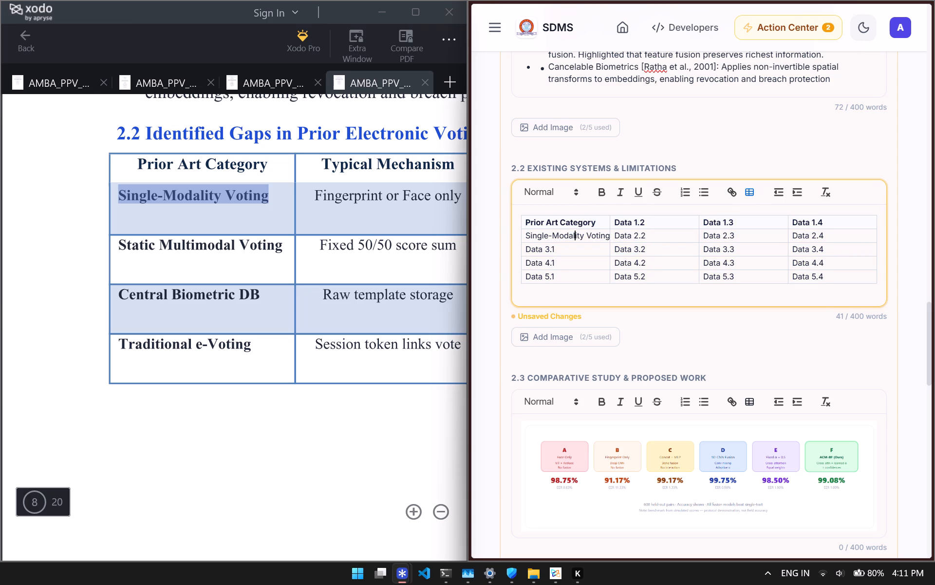
pyautogui.hotkey('ctrl', 'a')
pyautogui.click(599, 192)
# Clear the placeholders Data 3.1 and Data 4.1 from the first column of the 2.2 table.
pyautogui.click(583, 263)
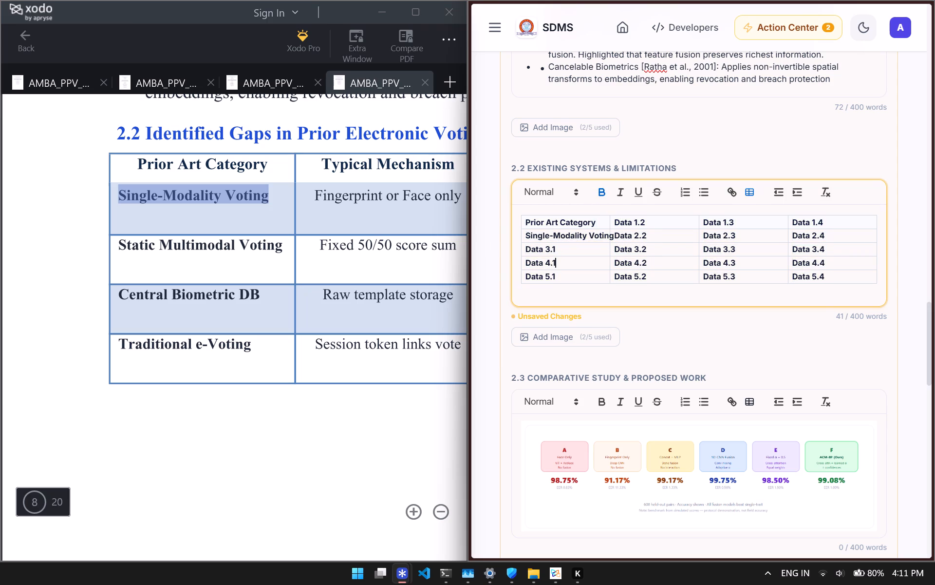
pyautogui.moveTo(556, 250); pyautogui.dragTo(550, 250)
pyautogui.moveTo(550, 250); pyautogui.dragTo(526, 250)
pyautogui.press('BackSpace')
pyautogui.click(571, 273)
pyautogui.click(568, 256)
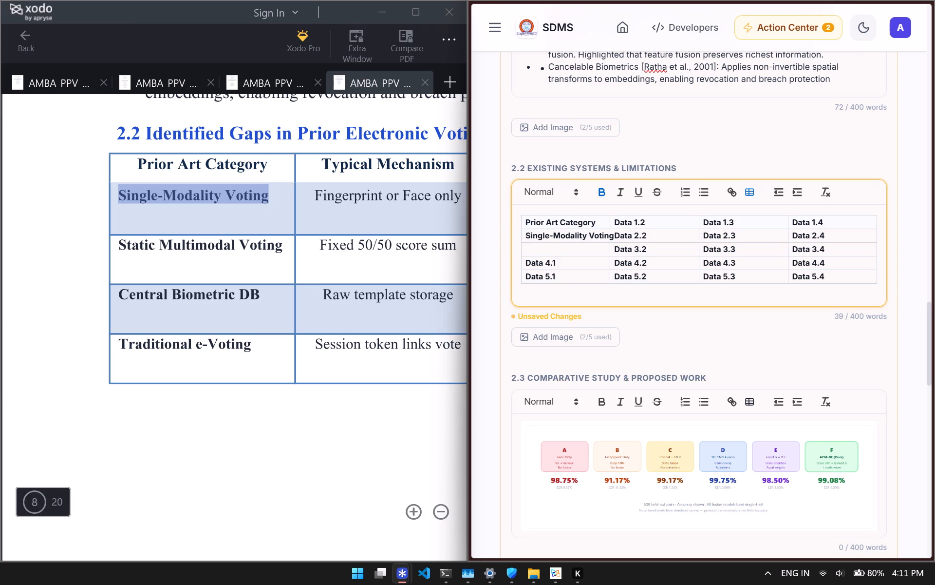
pyautogui.hotkey('ctrl', 'BackSpace')
pyautogui.hotkey('ctrl', 'BackSpace')
pyautogui.hotkey('ctrl', 'BackSpace')
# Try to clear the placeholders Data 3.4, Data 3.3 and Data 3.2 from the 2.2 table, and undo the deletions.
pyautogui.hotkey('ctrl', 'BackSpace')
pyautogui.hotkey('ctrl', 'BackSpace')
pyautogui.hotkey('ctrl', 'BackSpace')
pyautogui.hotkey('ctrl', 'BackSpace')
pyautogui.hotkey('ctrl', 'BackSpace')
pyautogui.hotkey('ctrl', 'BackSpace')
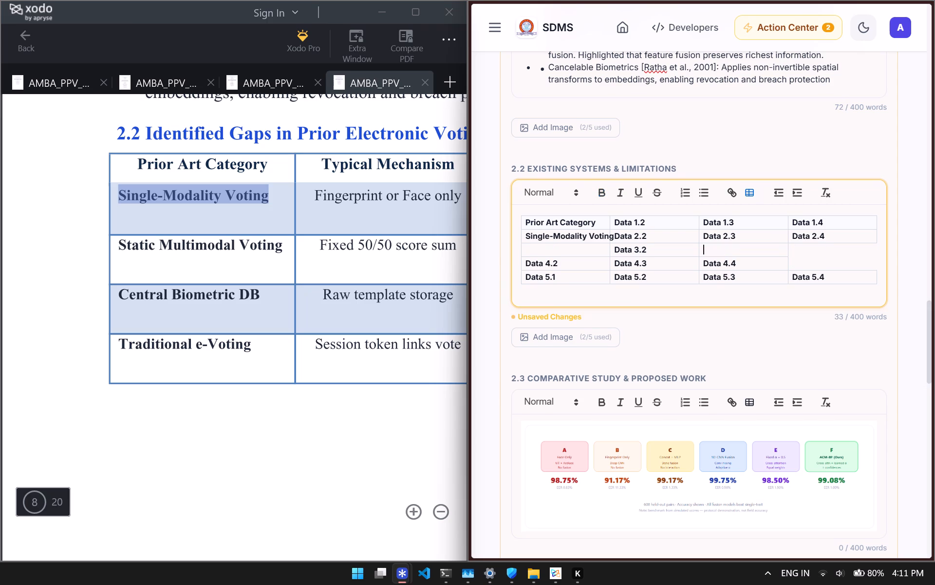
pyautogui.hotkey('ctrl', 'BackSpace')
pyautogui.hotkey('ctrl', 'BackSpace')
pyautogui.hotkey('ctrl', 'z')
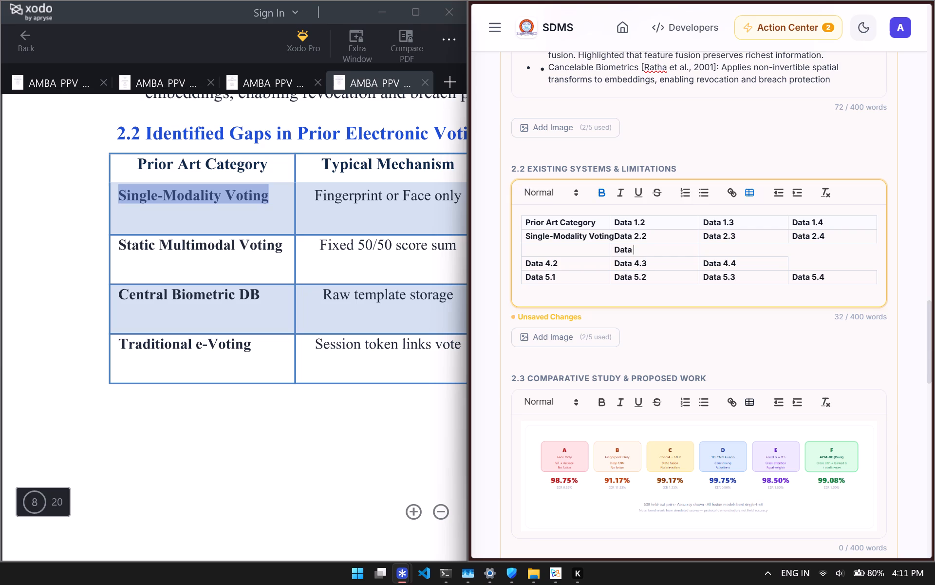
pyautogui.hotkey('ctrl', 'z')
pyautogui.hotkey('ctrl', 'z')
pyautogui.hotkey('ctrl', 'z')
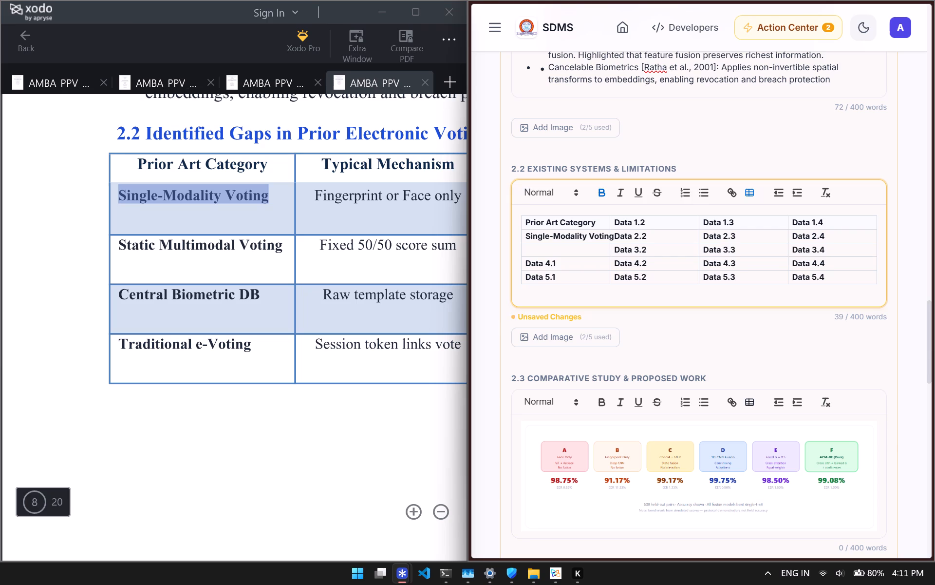
# Clear the placeholders Data 4.1 and Data 5.1 from the first column of the 2.2 table.
pyautogui.hotkey('ctrl', 'BackSpace')
pyautogui.hotkey('ctrl', 'BackSpace')
pyautogui.press('Down')
pyautogui.hotkey('ctrl', 'Delete')
pyautogui.hotkey('ctrl', 'Delete')
# Clear all the placeholders, Data 5.2 up to Data 1.2, from the second column of the 2.2 table.
pyautogui.press('Right')
pyautogui.hotkey('ctrl', 'Delete')
pyautogui.hotkey('ctrl', 'Delete')
pyautogui.press('Up')
pyautogui.hotkey('ctrl', 'Delete')
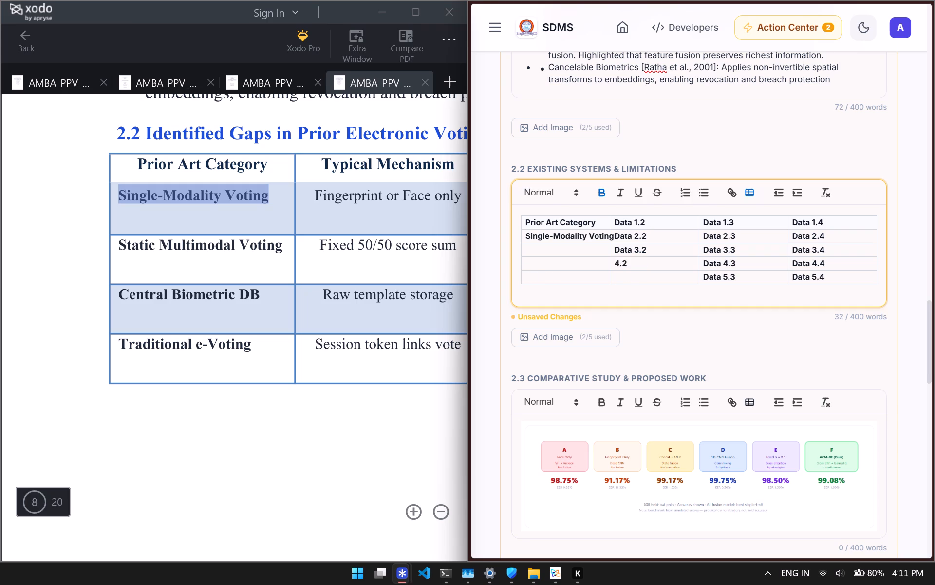
pyautogui.hotkey('ctrl', 'Delete')
pyautogui.press('Up')
pyautogui.hotkey('ctrl', 'Delete')
pyautogui.hotkey('ctrl', 'Delete')
pyautogui.press('Up')
pyautogui.hotkey('ctrl', 'Delete')
pyautogui.hotkey('ctrl', 'Delete')
pyautogui.press('Up')
pyautogui.hotkey('ctrl', 'Delete')
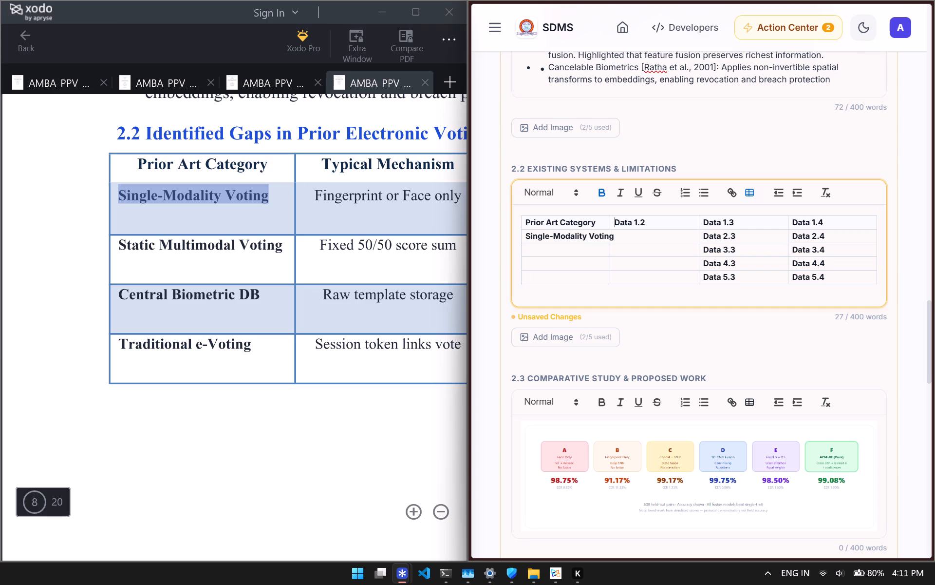
pyautogui.hotkey('ctrl', 'Delete')
# Clear all the placeholders, Data 1.3 down to Data 5.3, from the third column of the 2.2 table.
pyautogui.press('Right')
pyautogui.hotkey('ctrl', 'Delete')
pyautogui.hotkey('ctrl', 'Delete')
pyautogui.press('Down')
pyautogui.hotkey('ctrl', 'Delete')
pyautogui.hotkey('ctrl', 'Delete')
pyautogui.press('Down')
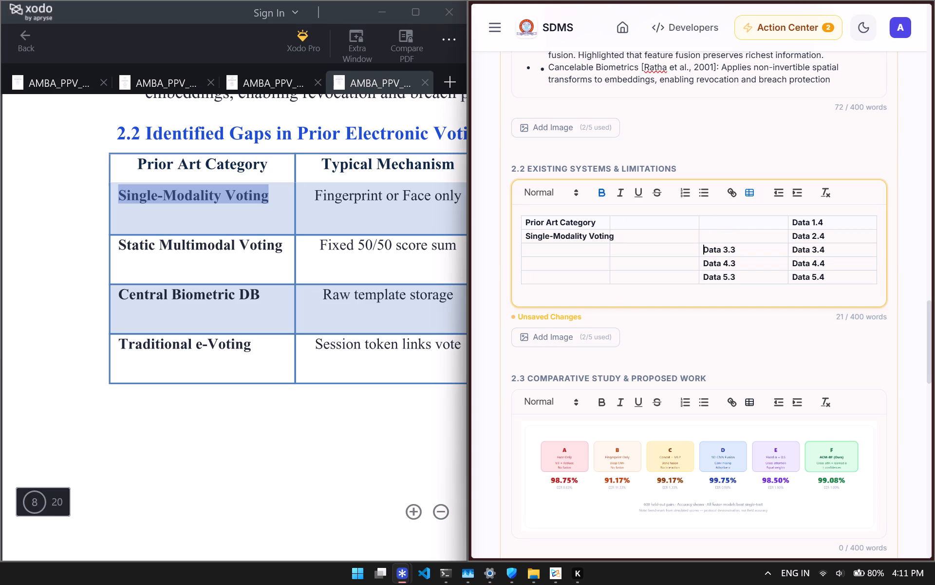
pyautogui.hotkey('ctrl', 'Delete')
pyautogui.hotkey('ctrl', 'Delete')
pyautogui.press('Down')
pyautogui.hotkey('ctrl', 'Delete')
pyautogui.hotkey('ctrl', 'Delete')
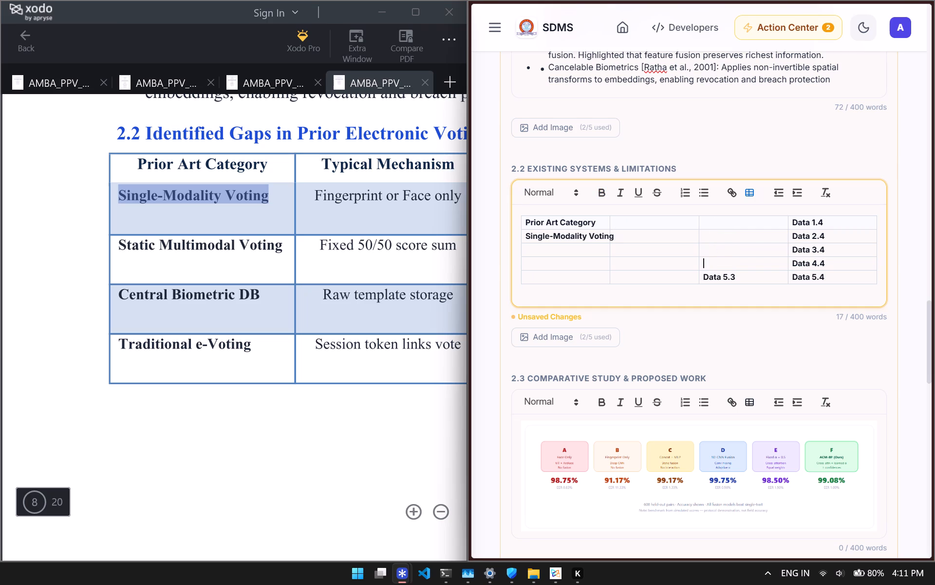
pyautogui.press('Down')
pyautogui.hotkey('ctrl', 'Delete')
pyautogui.hotkey('ctrl', 'Delete')
# Clear all the placeholders, Data 5.4 up to Data 1.4, from the fourth column of the 2.2 table.
pyautogui.press('Right')
pyautogui.hotkey('ctrl', 'Delete')
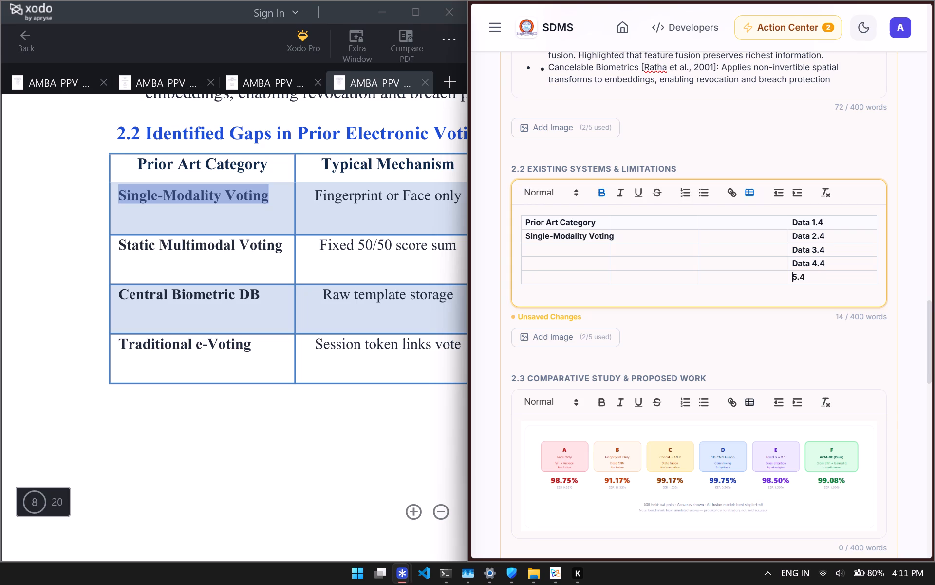
pyautogui.hotkey('ctrl', 'Delete')
pyautogui.press('Up')
pyautogui.hotkey('ctrl', 'Delete')
pyautogui.hotkey('ctrl', 'Delete')
pyautogui.press('Up')
pyautogui.hotkey('ctrl', 'Delete')
pyautogui.hotkey('ctrl', 'Delete')
pyautogui.hotkey('ctrl', 'Up')
pyautogui.press('Up')
pyautogui.press('Right')
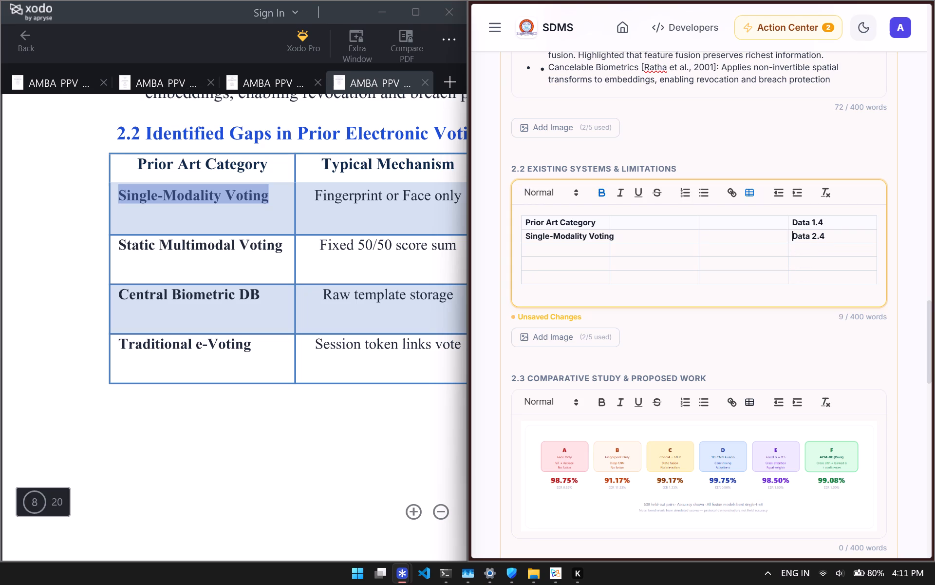
pyautogui.hotkey('ctrl', 'Delete')
pyautogui.hotkey('ctrl', 'Delete')
pyautogui.press('Up')
pyautogui.press('Delete')
pyautogui.hotkey('ctrl', 'Delete')
pyautogui.hotkey('ctrl', 'Delete')
# Copy "Static Multimodal Voting" from the report table into the first cell of the 2.2 table's third row.
pyautogui.press('Down')
pyautogui.press('Left')
pyautogui.press('Left')
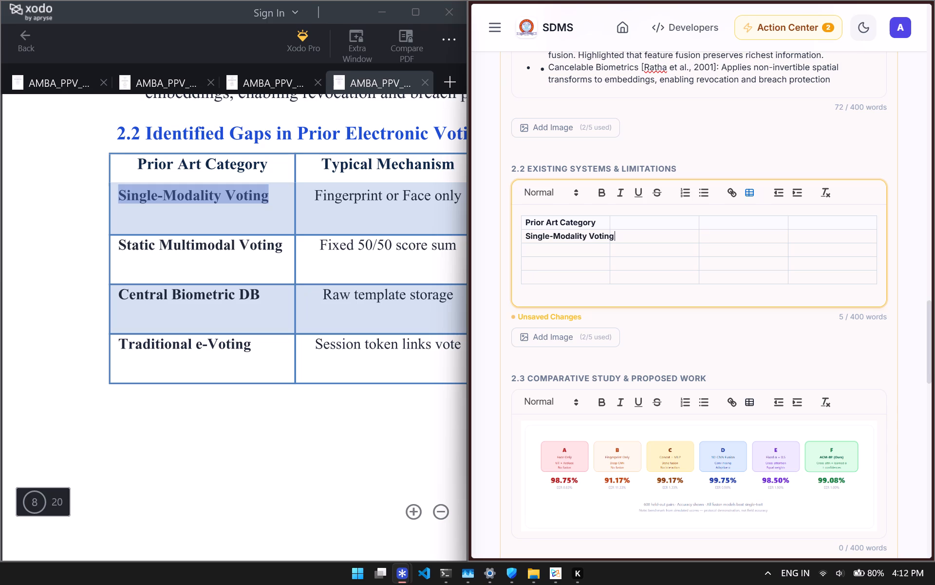
pyautogui.press('Left')
pyautogui.press('Left')
pyautogui.press('Left')
pyautogui.press('Down')
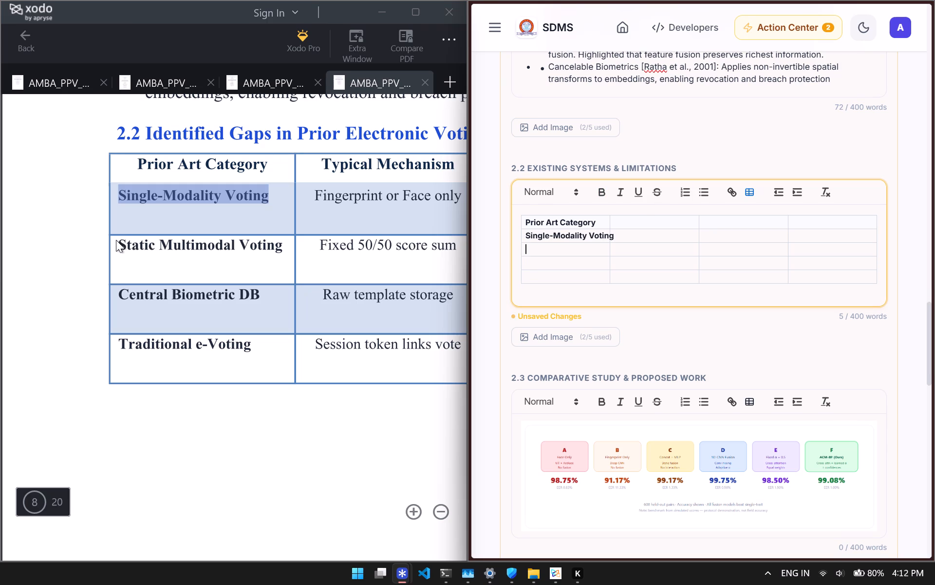
pyautogui.moveTo(112, 240); pyautogui.dragTo(276, 246)
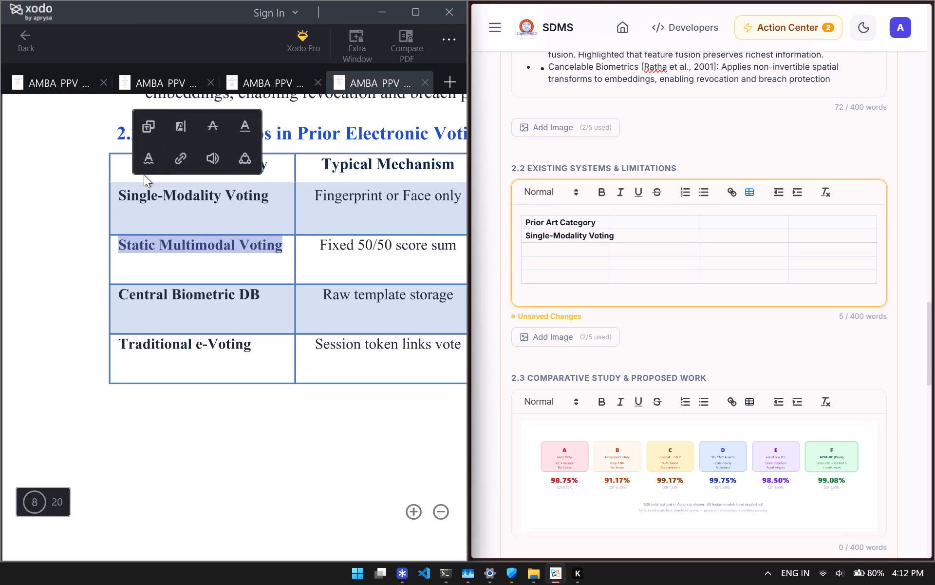
pyautogui.click(136, 128)
pyautogui.rightClick(542, 246)
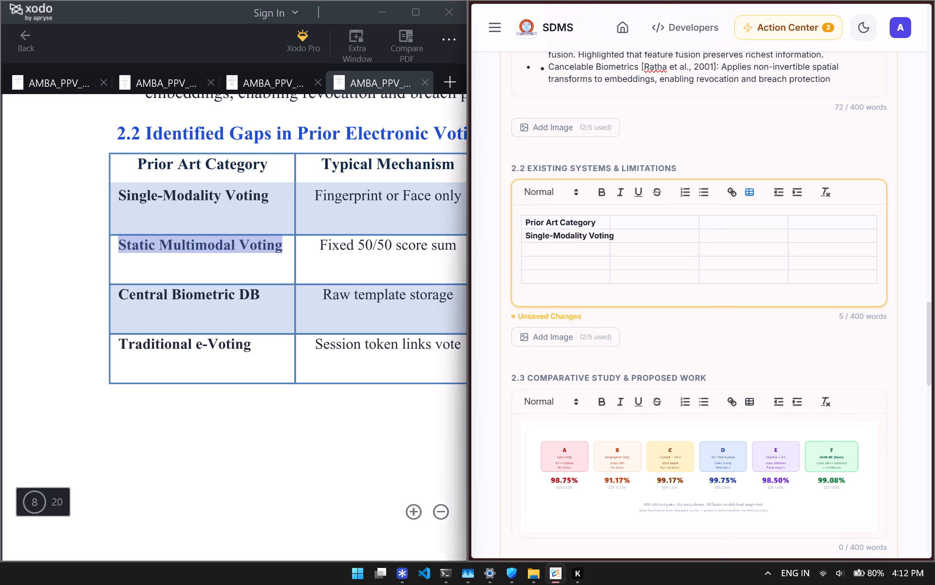
pyautogui.click(603, 365)
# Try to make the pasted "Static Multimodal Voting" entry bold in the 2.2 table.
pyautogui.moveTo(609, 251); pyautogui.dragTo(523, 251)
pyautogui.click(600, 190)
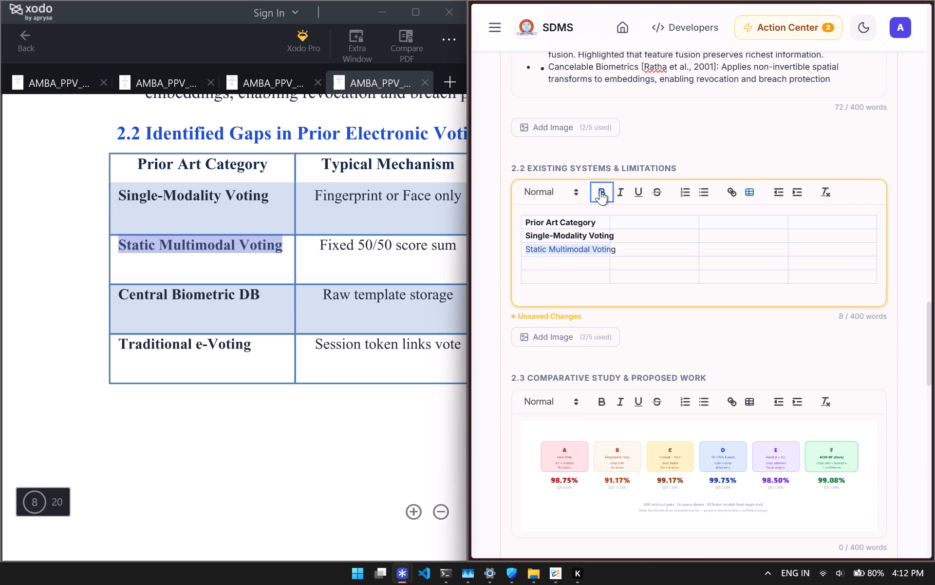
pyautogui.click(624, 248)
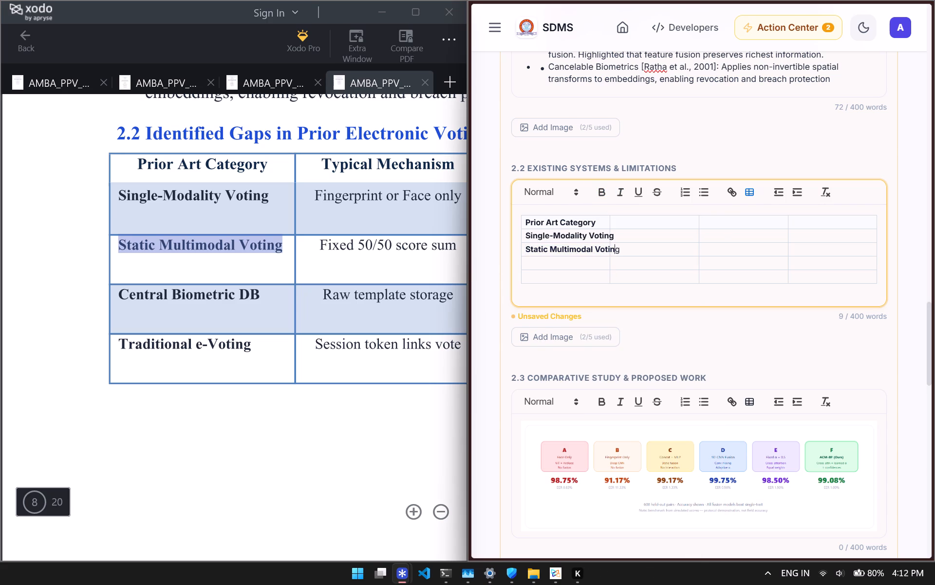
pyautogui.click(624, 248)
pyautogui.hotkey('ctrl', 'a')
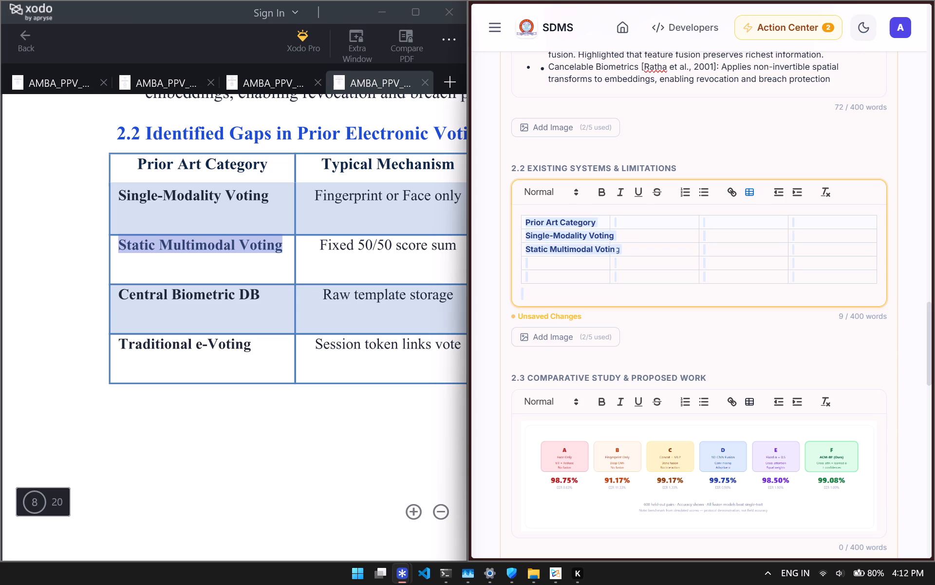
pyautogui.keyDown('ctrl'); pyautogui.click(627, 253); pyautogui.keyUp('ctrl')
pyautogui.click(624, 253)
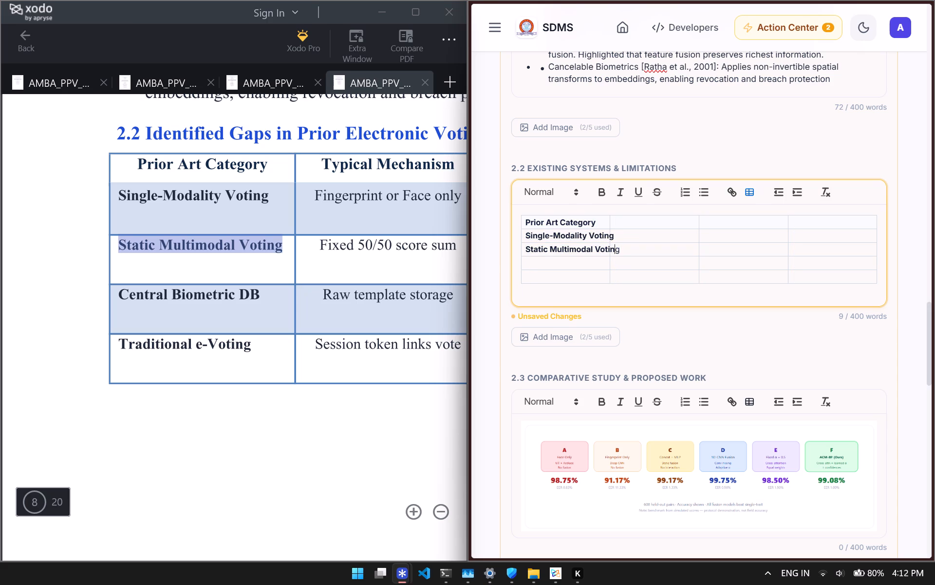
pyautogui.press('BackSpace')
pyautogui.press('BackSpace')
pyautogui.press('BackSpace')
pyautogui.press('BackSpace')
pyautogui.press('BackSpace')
# Delete the "Static Multimodal Voting" entry in the 2.2 table and paste it again in bold in the same cell.
pyautogui.moveTo(527, 248); pyautogui.dragTo(620, 248)
pyautogui.press('BackSpace')
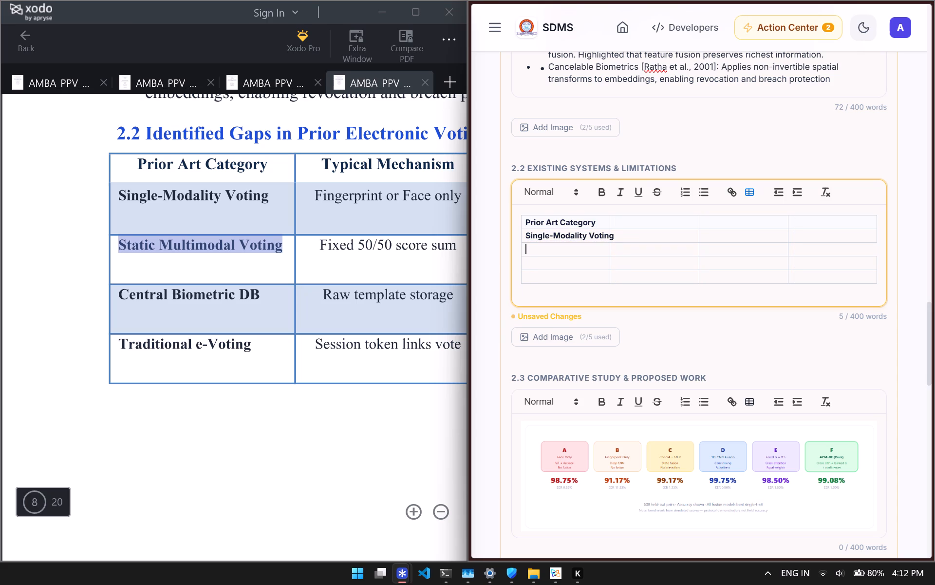
pyautogui.click(599, 195)
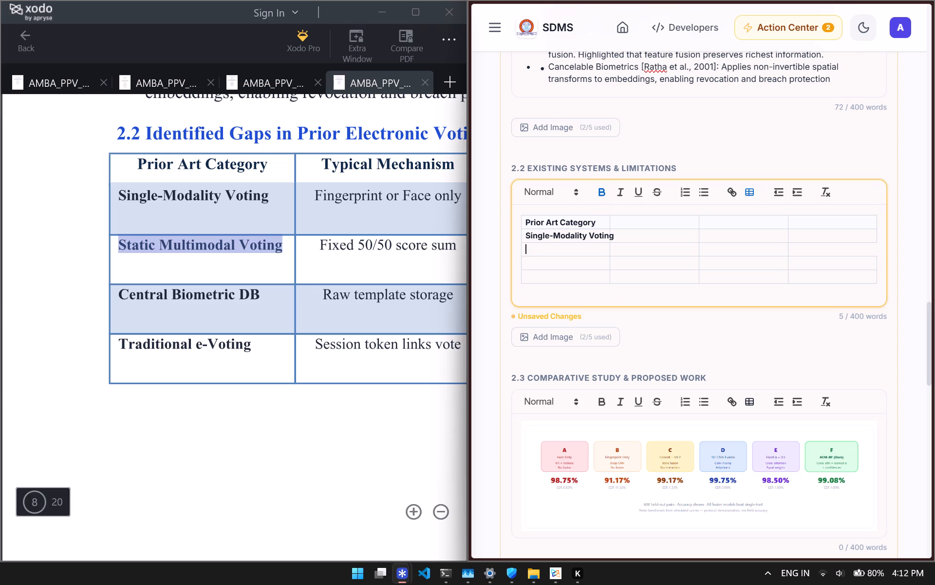
pyautogui.click(575, 251)
pyautogui.hotkey('ctrl', 'b')
pyautogui.hotkey('ctrl', 'v')
pyautogui.hotkey('ctrl', 'z')
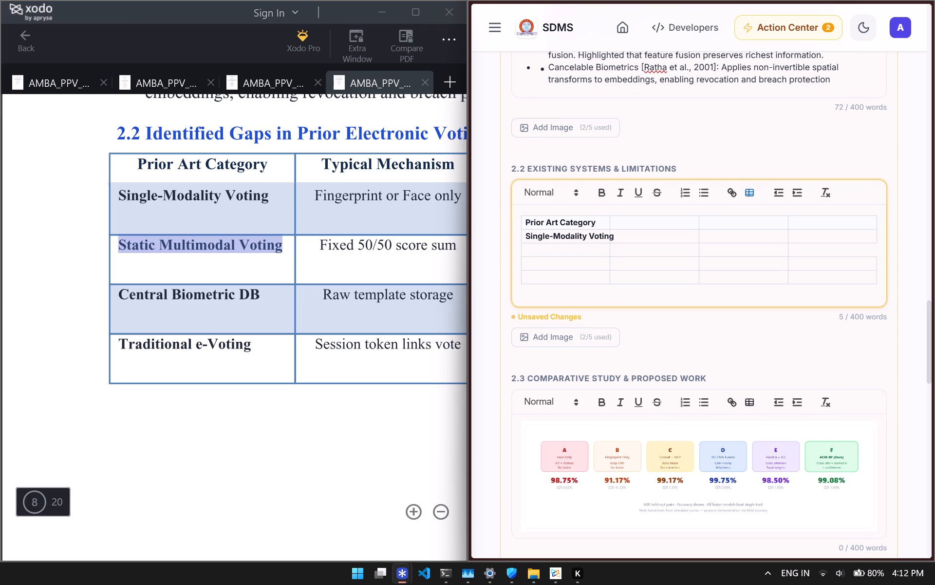
pyautogui.hotkey('ctrl', 'b')
pyautogui.hotkey('ctrl', 'v')
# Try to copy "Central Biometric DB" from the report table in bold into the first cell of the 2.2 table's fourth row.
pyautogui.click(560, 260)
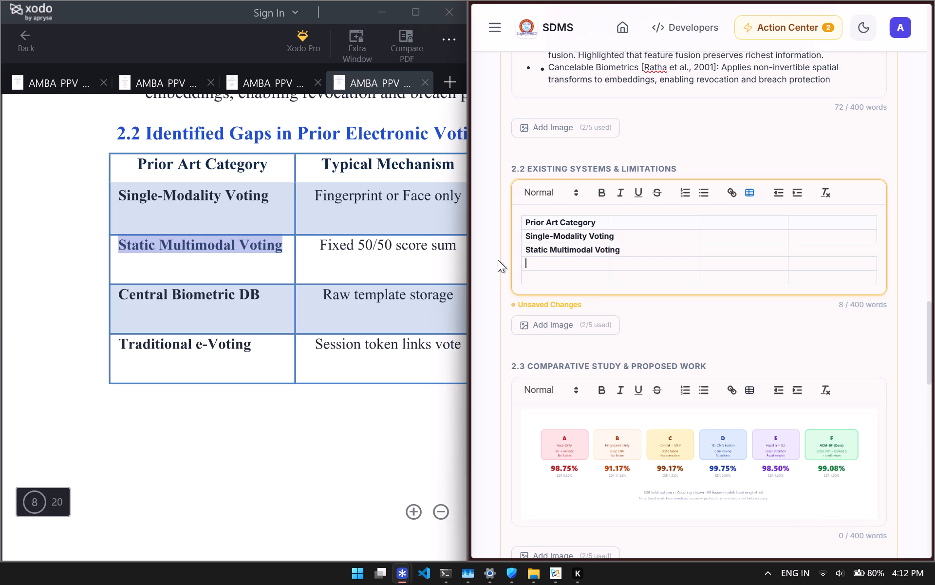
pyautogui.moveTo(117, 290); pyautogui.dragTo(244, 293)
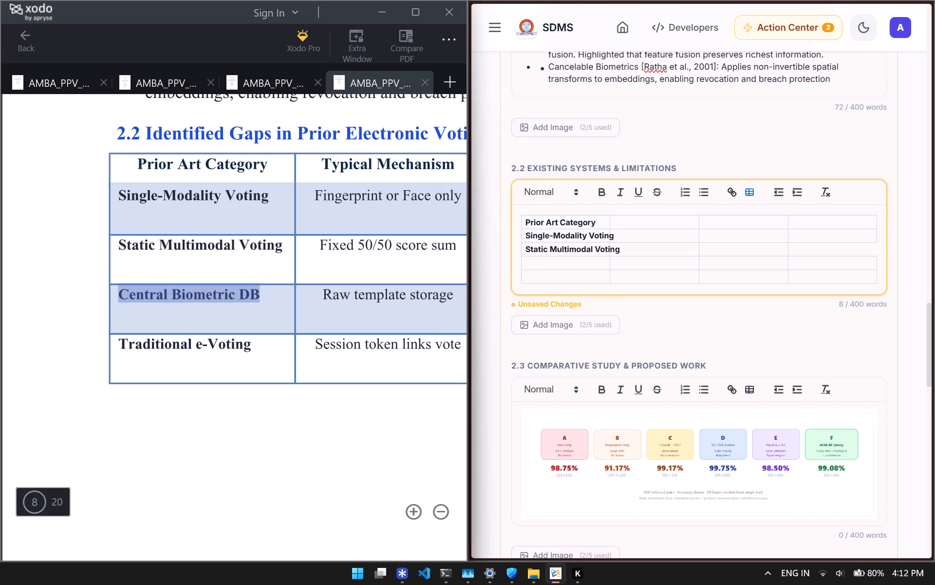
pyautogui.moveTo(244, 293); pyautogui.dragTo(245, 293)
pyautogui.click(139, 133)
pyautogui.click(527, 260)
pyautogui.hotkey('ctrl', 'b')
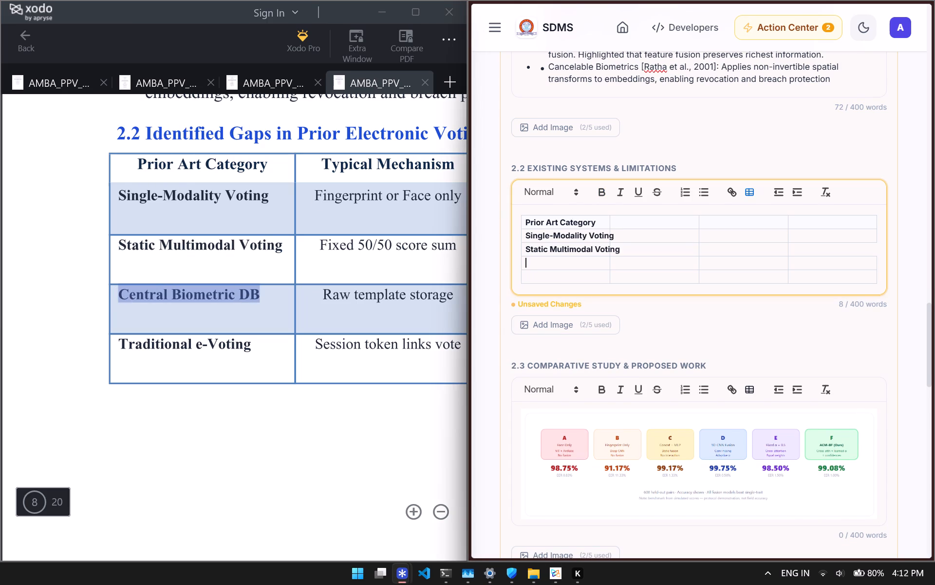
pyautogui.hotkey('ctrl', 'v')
# Copy "Traditional e-Voting" from the first column of the report's Identified Gaps table.
pyautogui.moveTo(118, 338); pyautogui.dragTo(283, 356)
pyautogui.hotkey('ctrl', 'c')
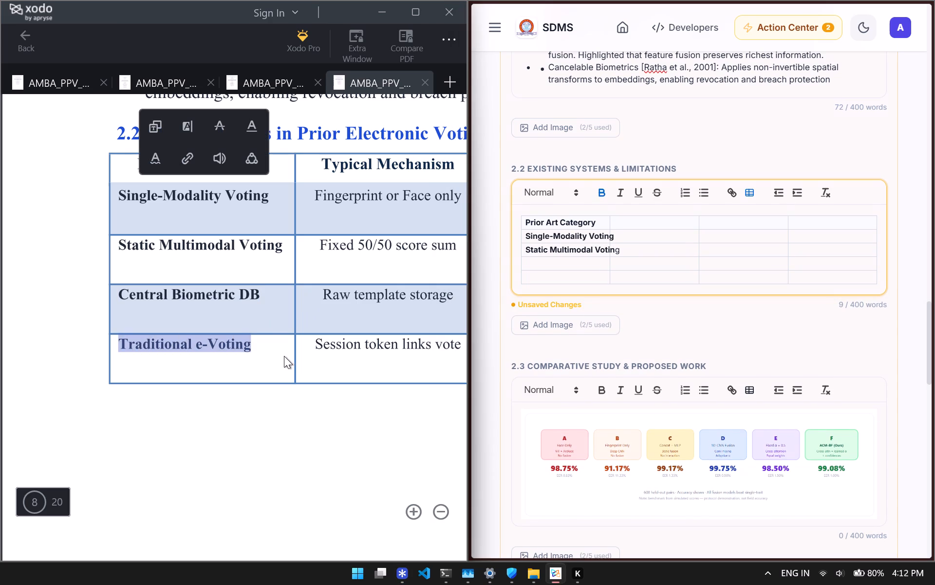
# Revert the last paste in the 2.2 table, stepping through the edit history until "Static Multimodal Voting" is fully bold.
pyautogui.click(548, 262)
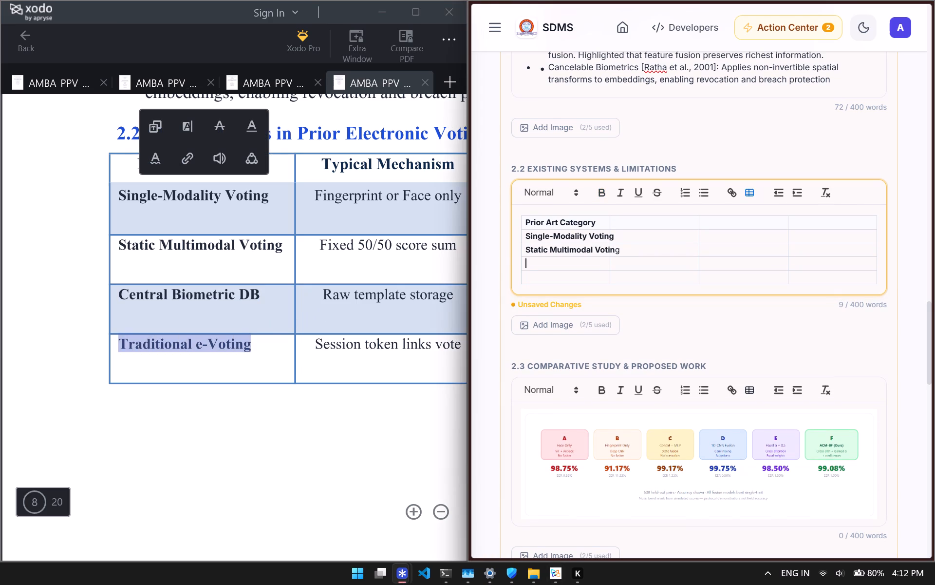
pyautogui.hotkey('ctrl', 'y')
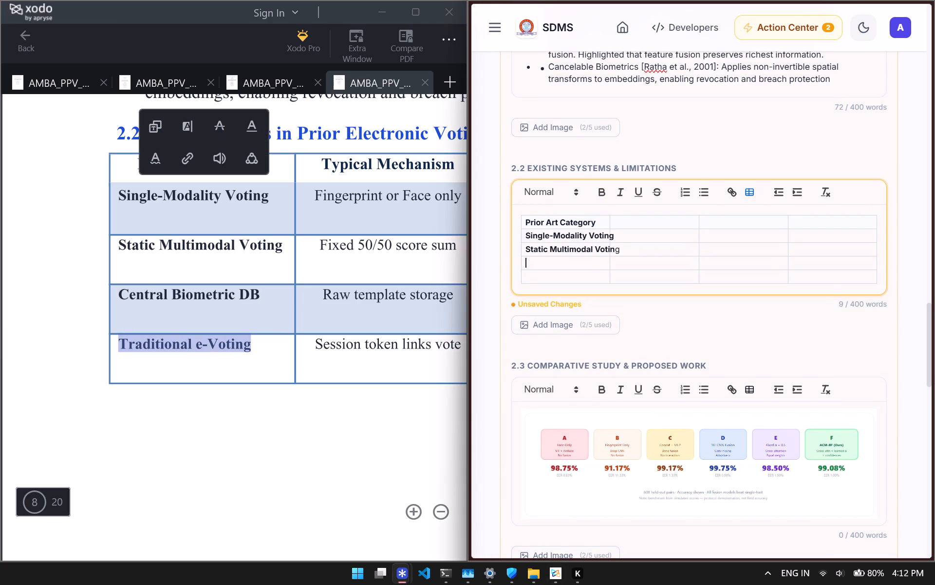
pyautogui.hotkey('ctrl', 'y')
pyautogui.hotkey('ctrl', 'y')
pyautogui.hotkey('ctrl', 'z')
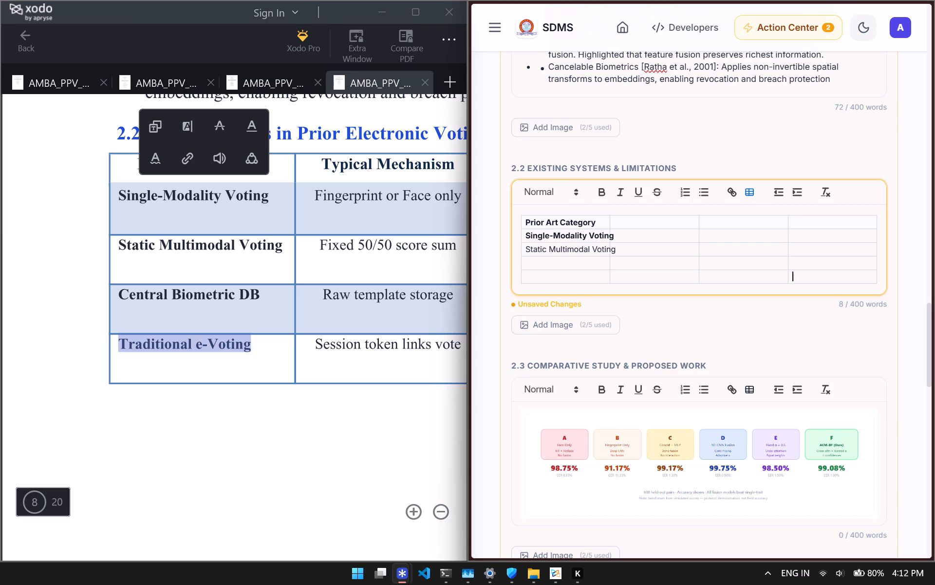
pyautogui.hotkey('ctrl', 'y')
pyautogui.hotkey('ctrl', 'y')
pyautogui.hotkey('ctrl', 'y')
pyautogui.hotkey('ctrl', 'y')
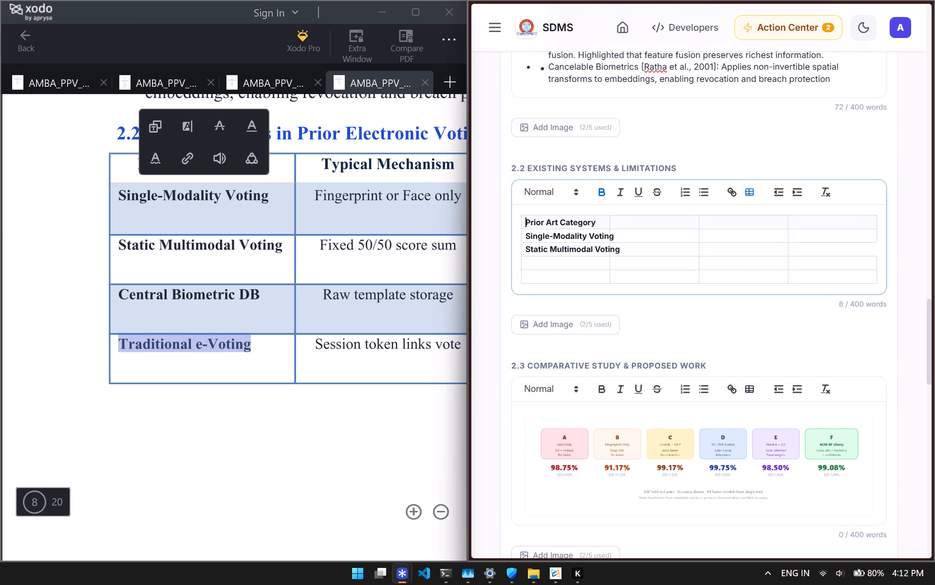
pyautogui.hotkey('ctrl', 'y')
# Paste "Traditional e-Voting" in bold into the first cell of the 2.2 table's fifth row.
pyautogui.click(545, 268)
pyautogui.click(546, 280)
pyautogui.hotkey('ctrl', 'b')
pyautogui.hotkey('ctrl', 'v')
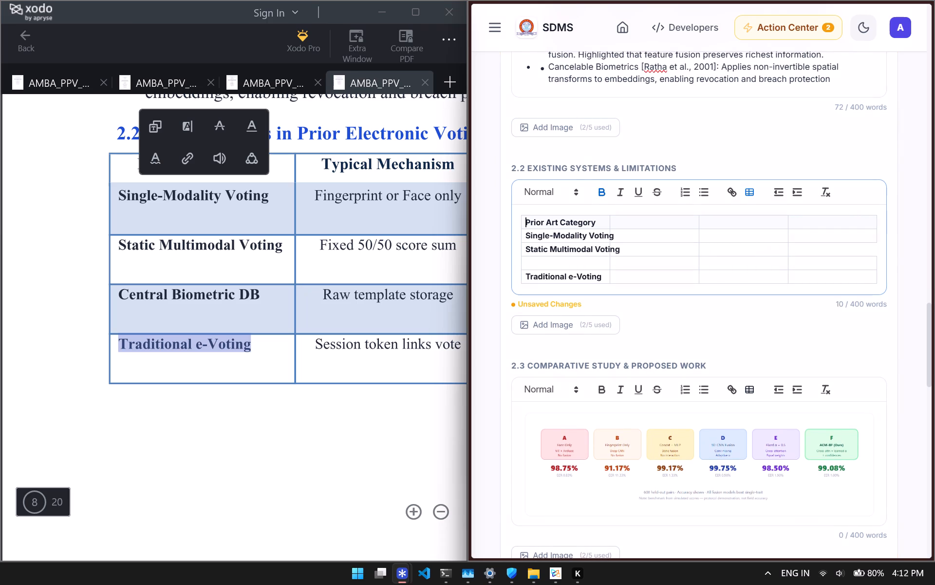
# Copy "Central Biometric DB" from the report table in bold into the first cell of the 2.2 table's fourth row.
pyautogui.moveTo(266, 288); pyautogui.dragTo(87, 290)
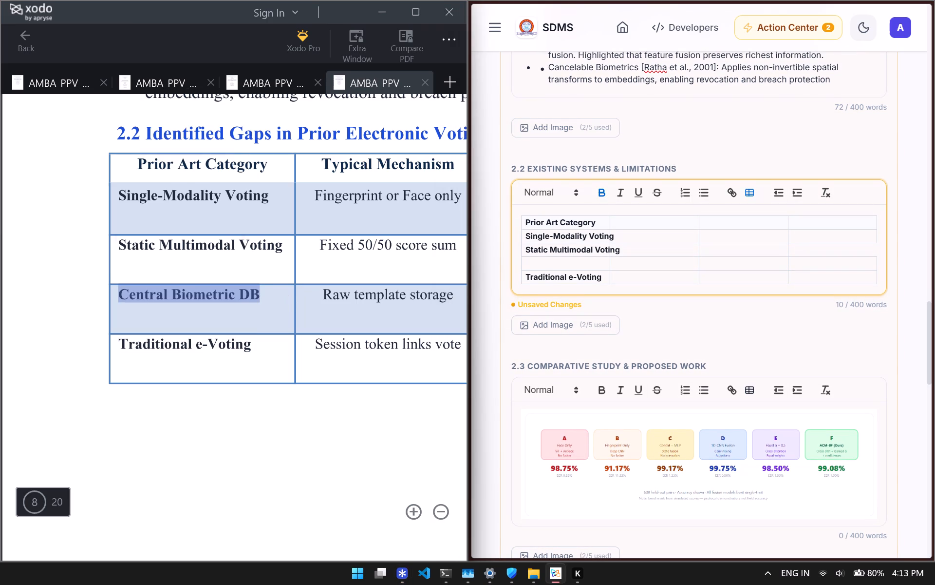
pyautogui.moveTo(87, 290); pyautogui.dragTo(88, 290)
pyautogui.click(122, 225)
pyautogui.click(537, 255)
pyautogui.click(533, 262)
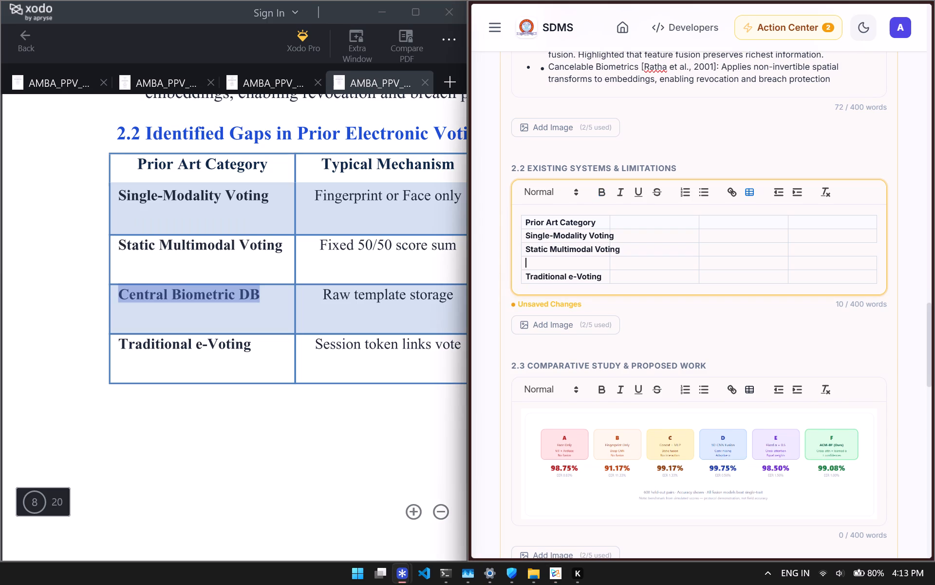
pyautogui.hotkey('ctrl', 'b')
pyautogui.hotkey('ctrl', 'b')
pyautogui.hotkey('ctrl', 'v')
pyautogui.hotkey('ctrl', 'z')
pyautogui.hotkey('ctrl', 'b')
pyautogui.hotkey('ctrl', 'v')
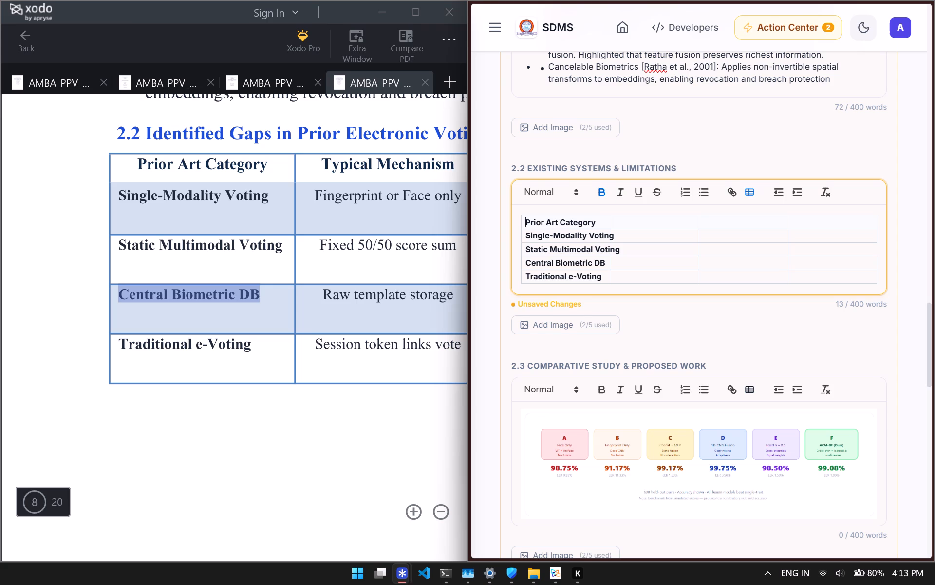
# Save the form's unsaved changes to the draft.
pyautogui.scroll(18, 655, 272)
pyautogui.scroll(4, 654, 265)
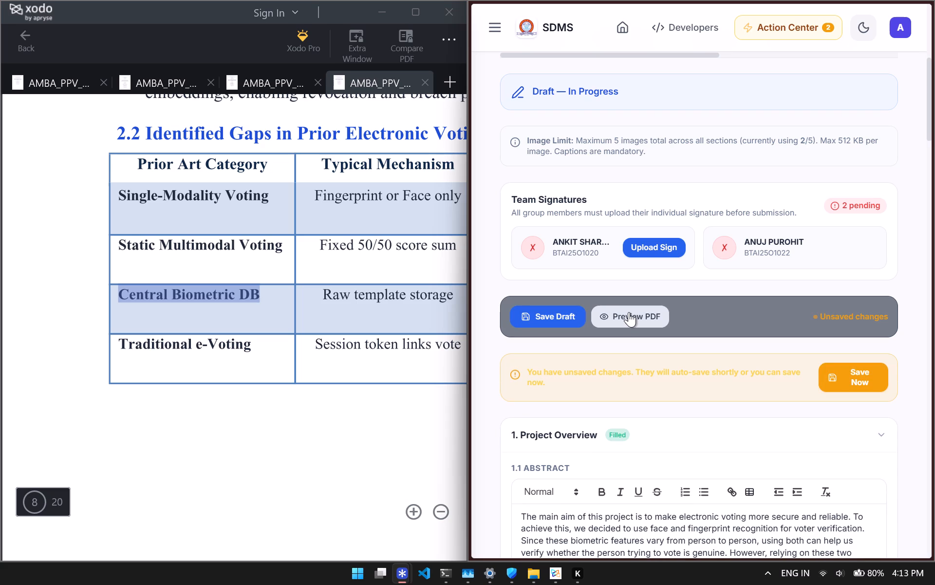
pyautogui.click(874, 385)
pyautogui.click(765, 569)
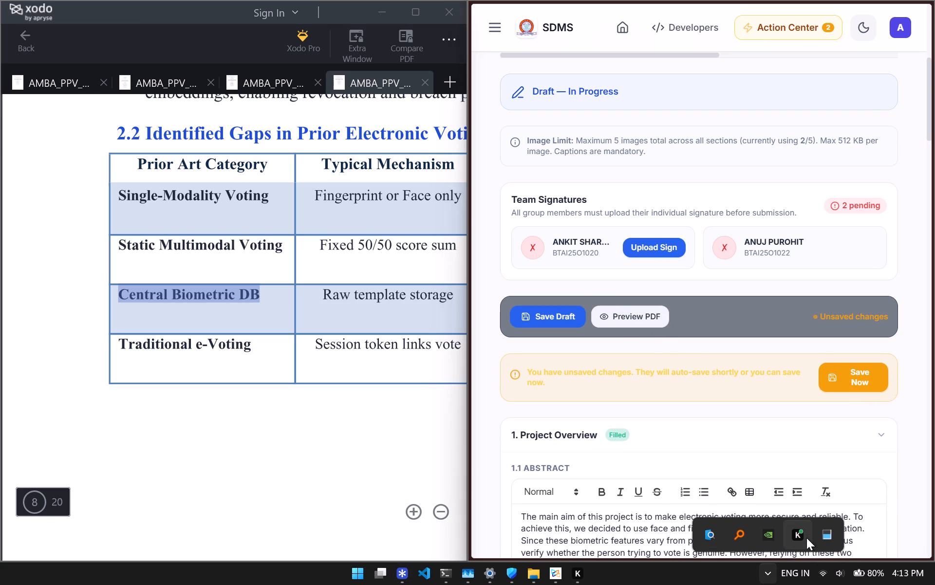
pyautogui.click(640, 317)
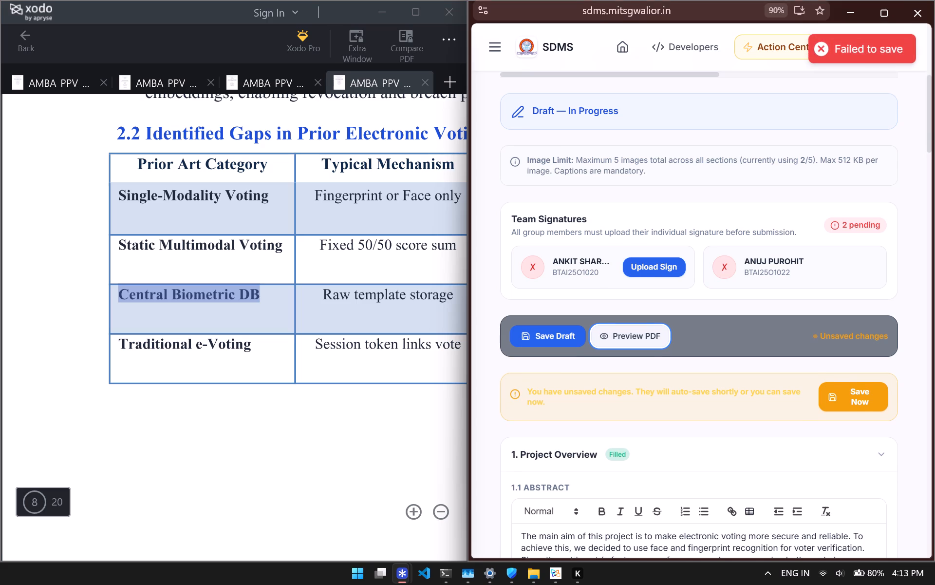
pyautogui.click(849, 384)
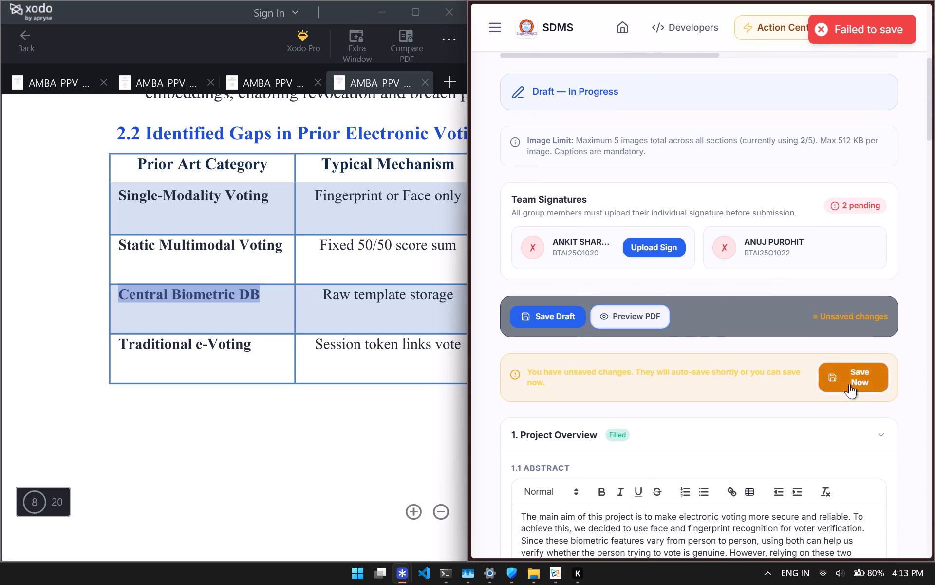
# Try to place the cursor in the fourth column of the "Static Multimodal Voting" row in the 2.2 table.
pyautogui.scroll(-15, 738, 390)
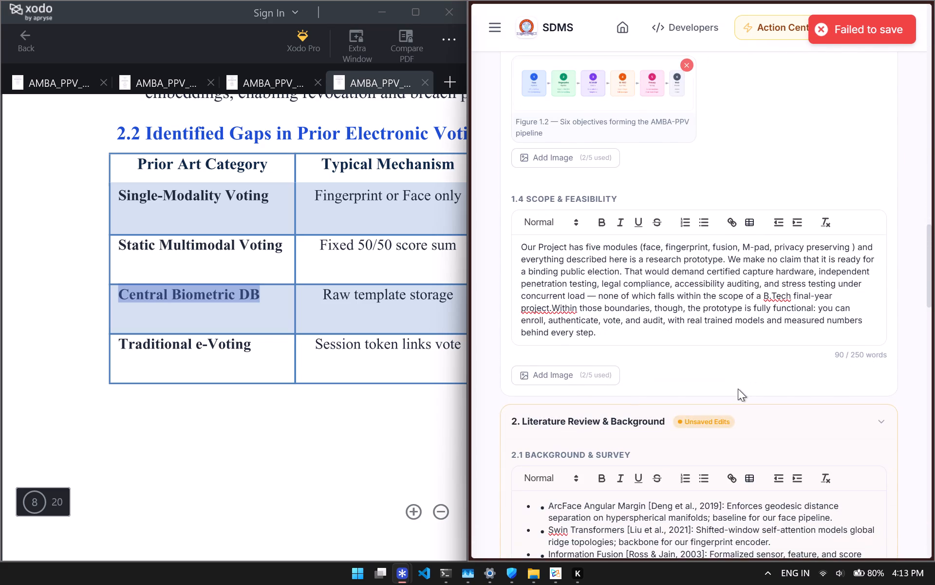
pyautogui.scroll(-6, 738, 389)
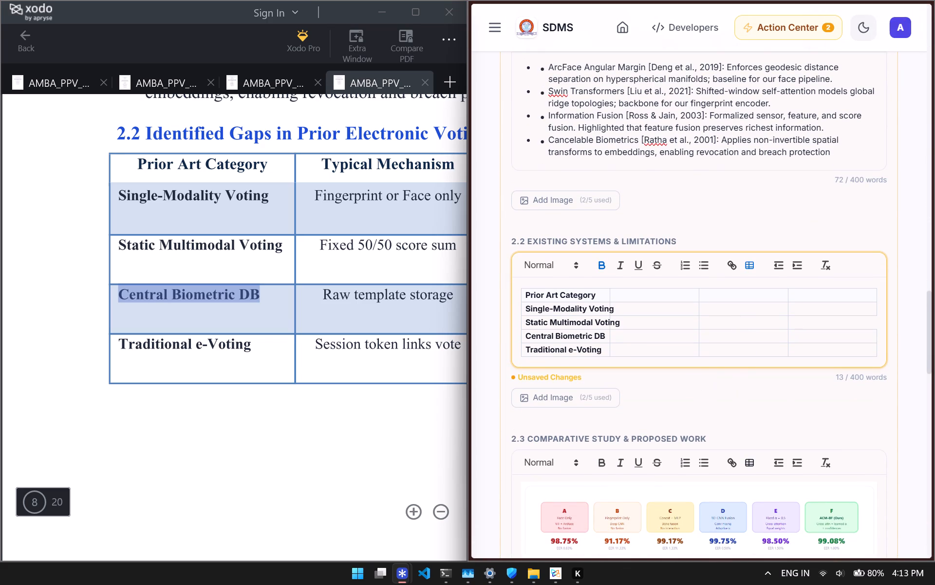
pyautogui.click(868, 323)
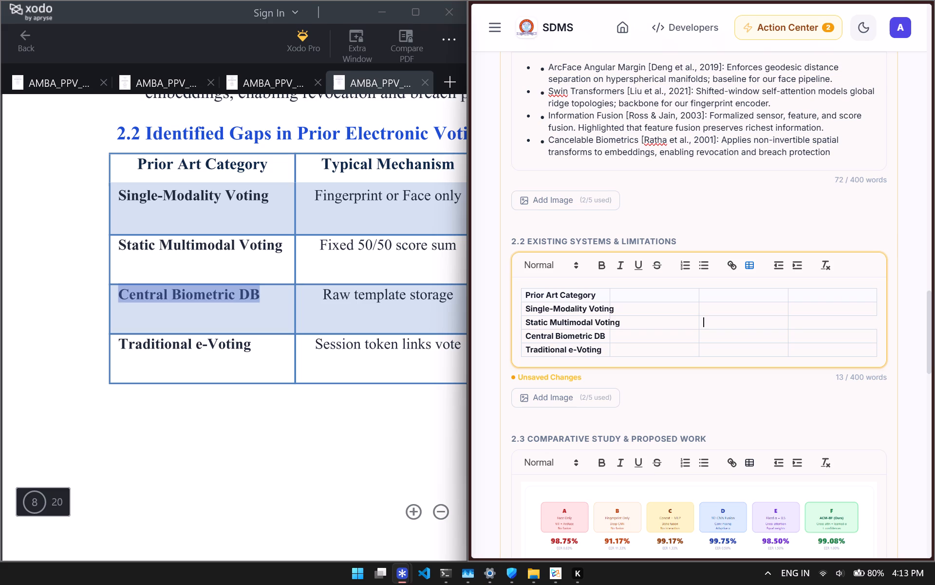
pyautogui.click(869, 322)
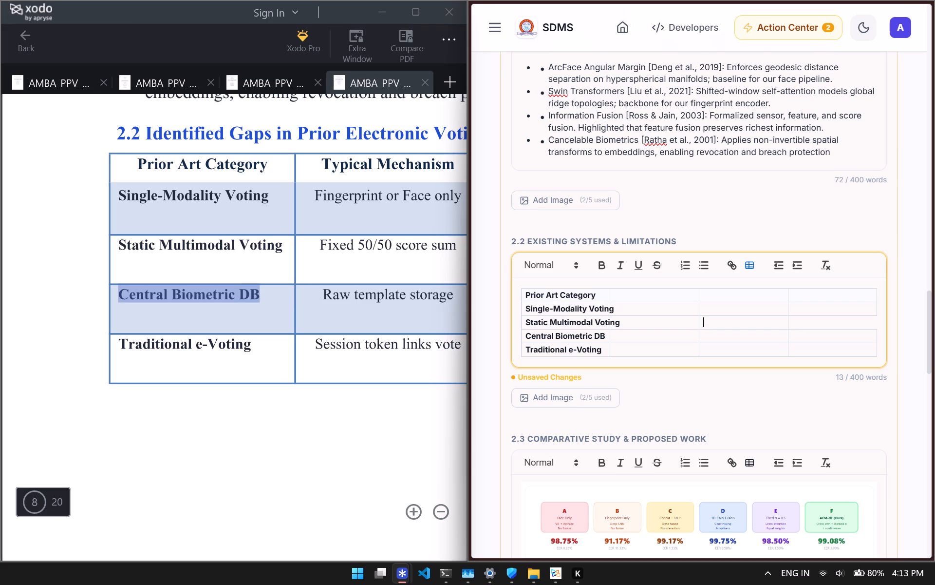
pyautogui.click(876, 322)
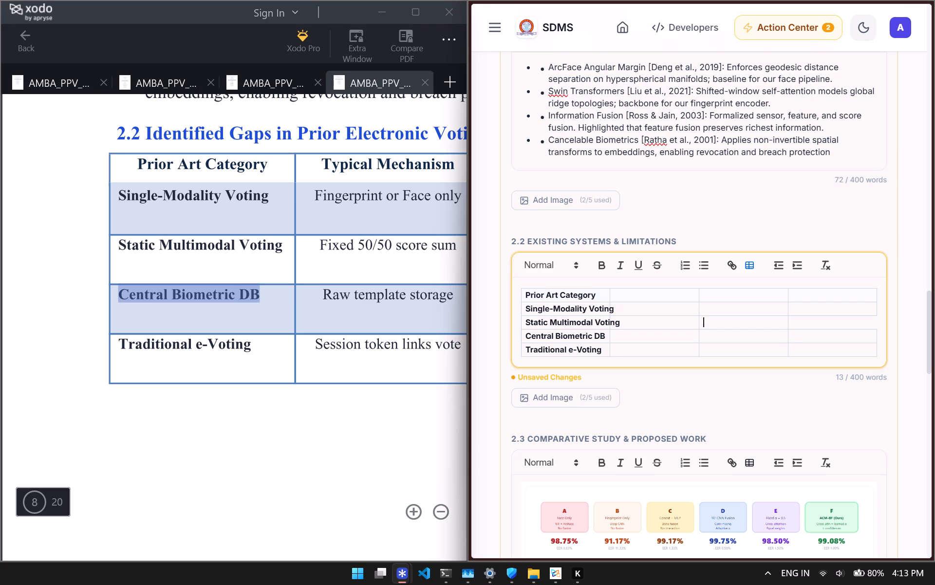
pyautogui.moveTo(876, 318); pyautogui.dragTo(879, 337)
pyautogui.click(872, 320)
# Open the PDF preview of the draft report.
pyautogui.scroll(3, 816, 278)
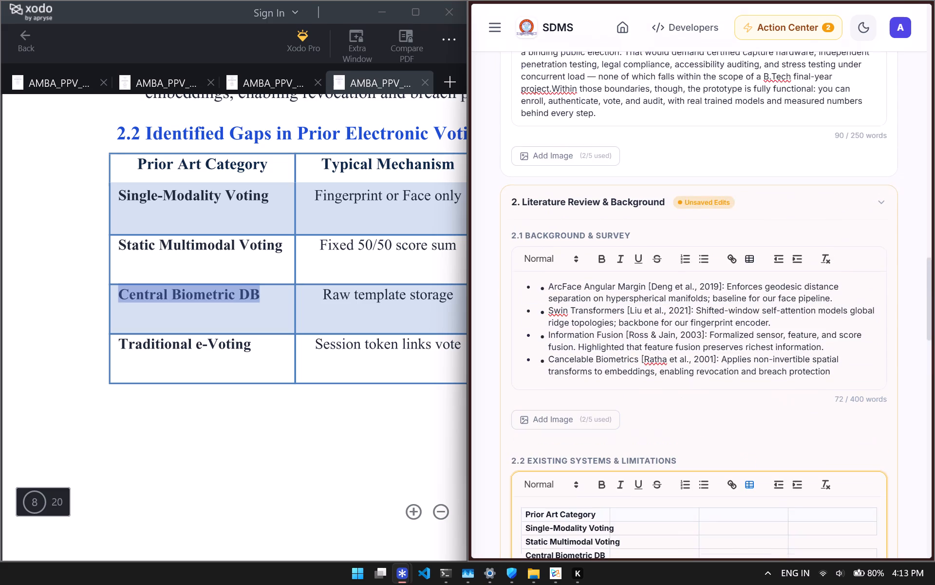
pyautogui.scroll(4, 823, 359)
pyautogui.scroll(-2, 828, 370)
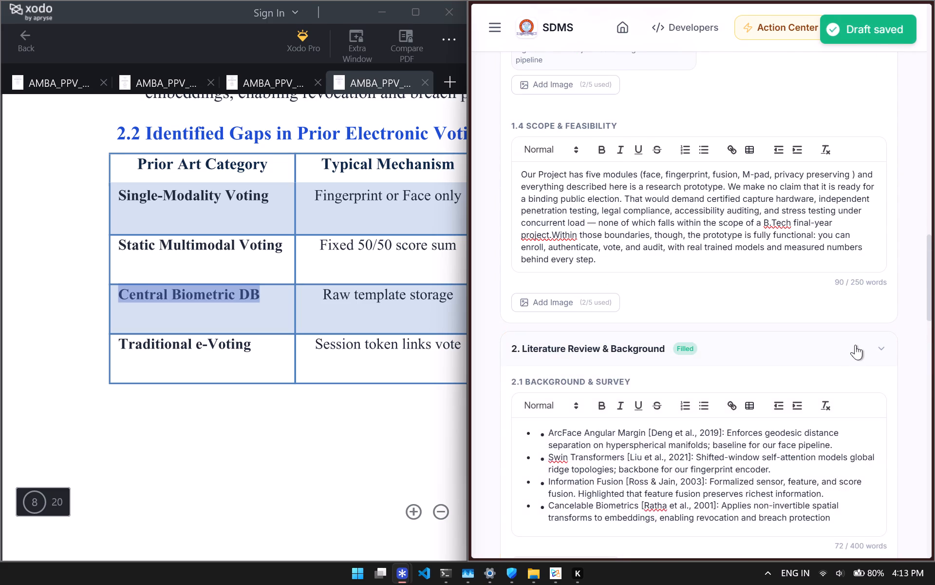
pyautogui.click(855, 345)
pyautogui.scroll(16, 855, 345)
pyautogui.click(612, 369)
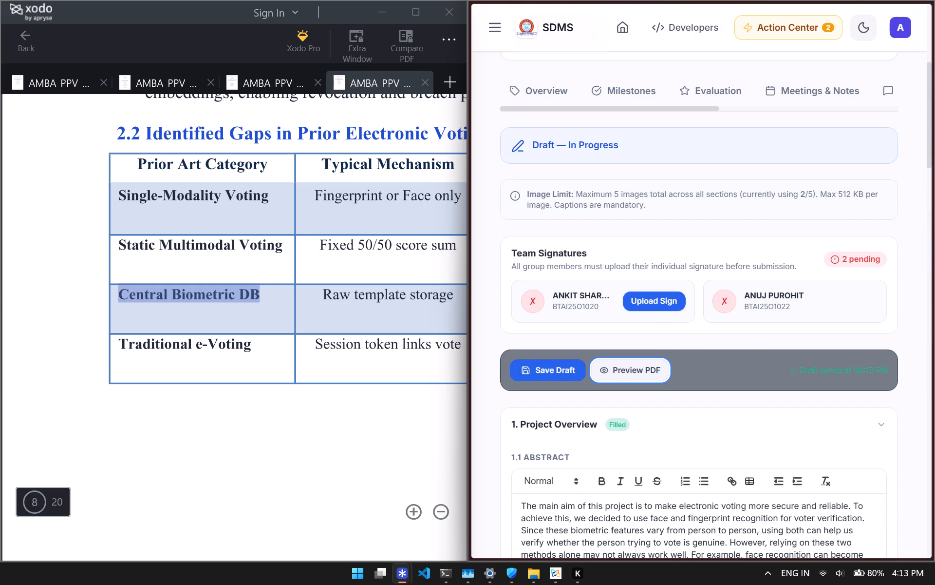
# Examine the previewed PDF up to the 2.2 Existing Systems & Limitations table in Chapter 2, and close the preview.
pyautogui.scroll(-10, 771, 305)
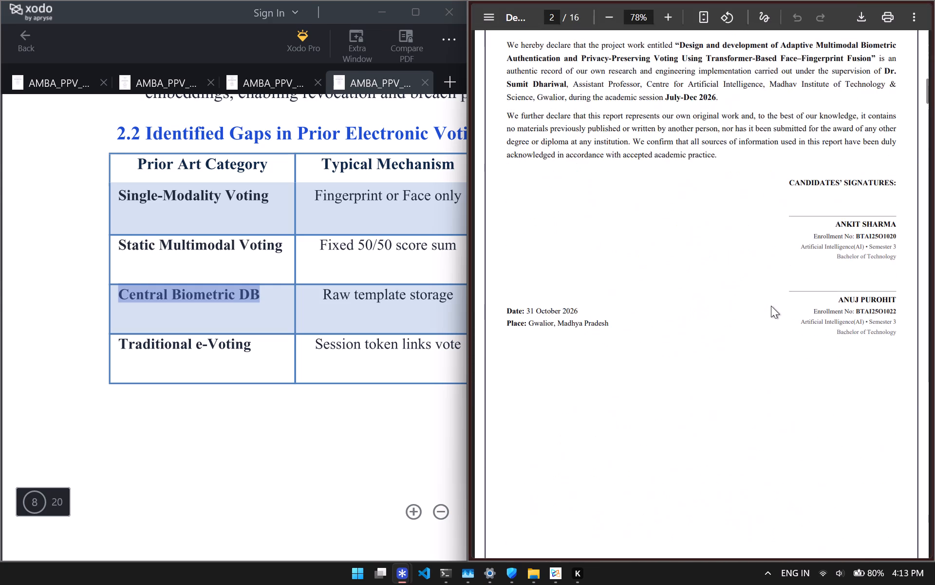
pyautogui.scroll(-18, 771, 306)
pyautogui.scroll(-11, 771, 306)
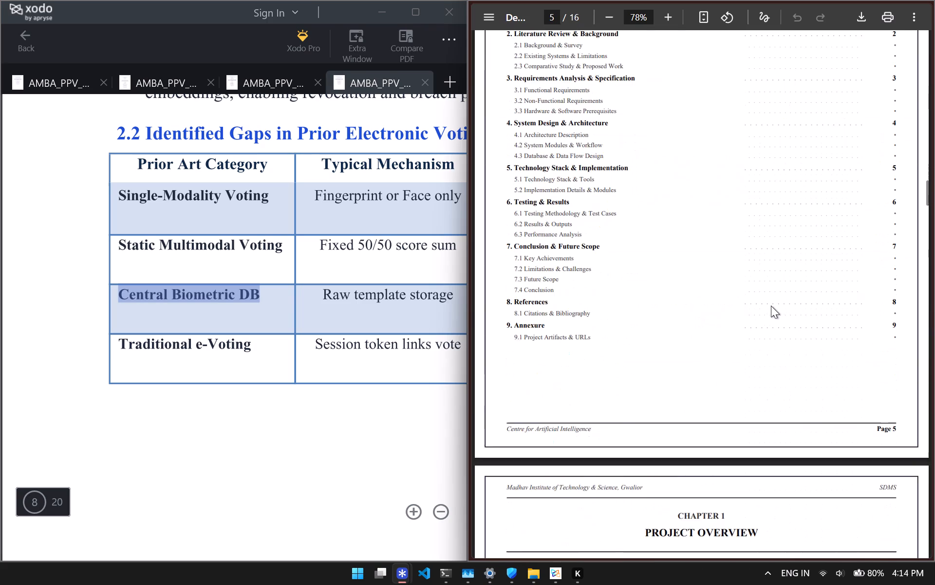
pyautogui.scroll(-16, 771, 306)
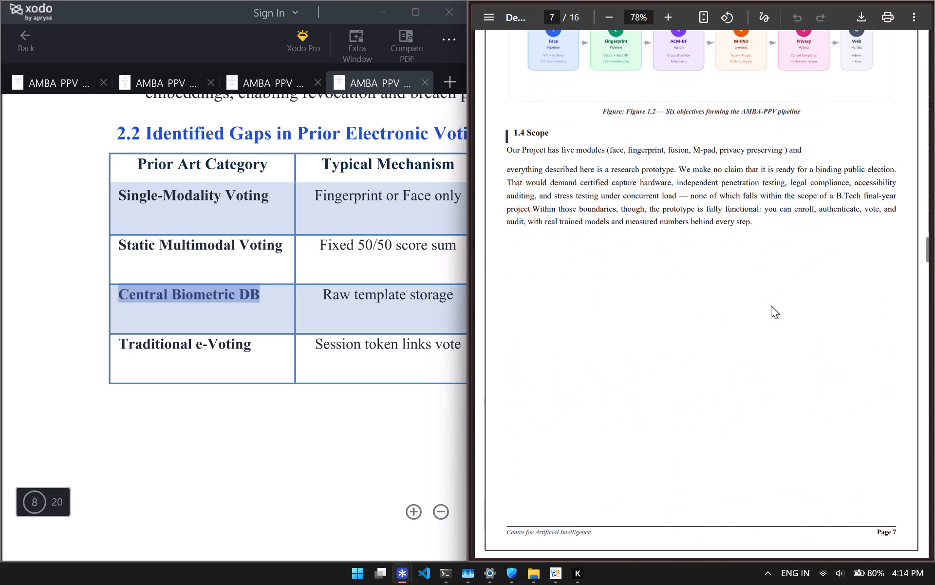
pyautogui.scroll(-6, 771, 306)
pyautogui.scroll(5, 771, 306)
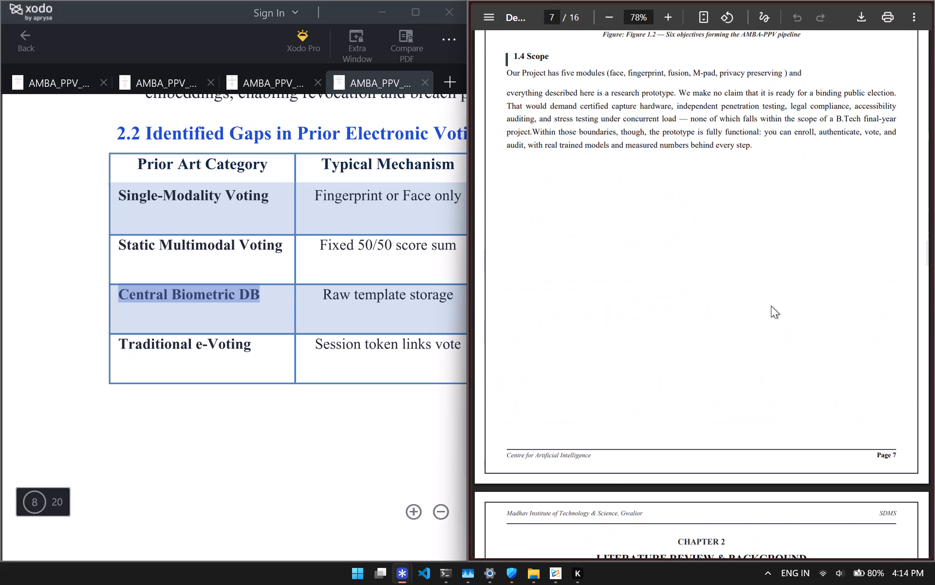
pyautogui.scroll(-6, 771, 306)
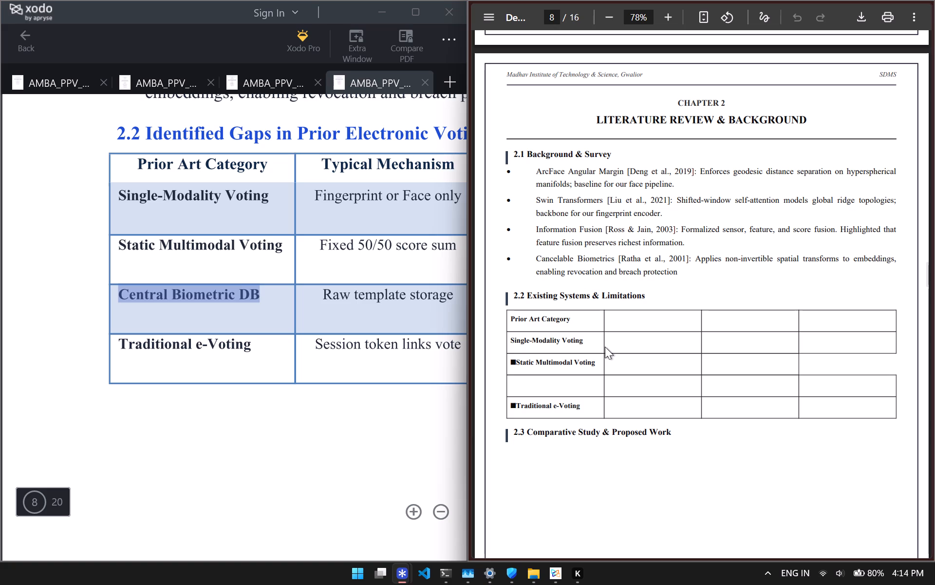
pyautogui.click(915, 119)
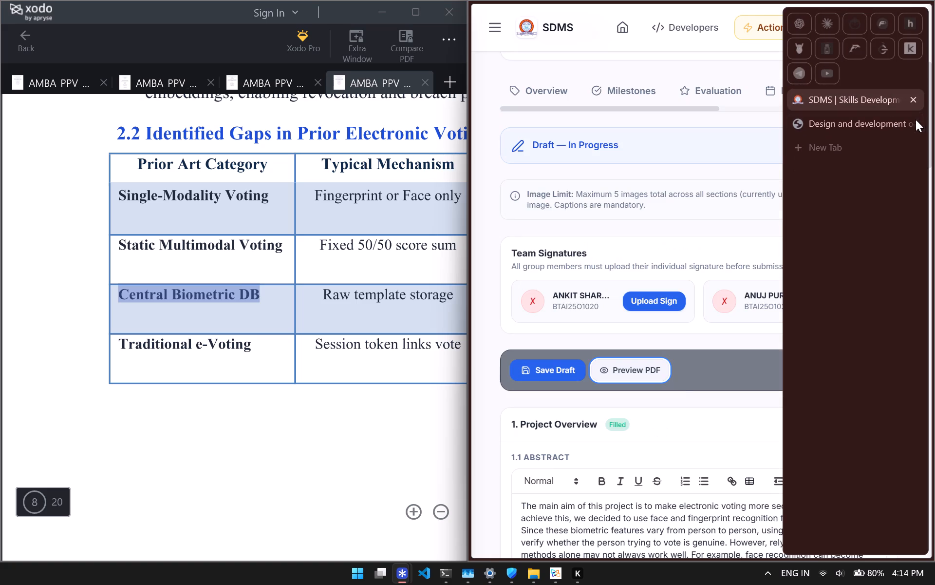
# Expand section 2, Literature Review & Background, and bring up its 2.2 Existing Systems & Limitations table.
pyautogui.scroll(-19, 676, 385)
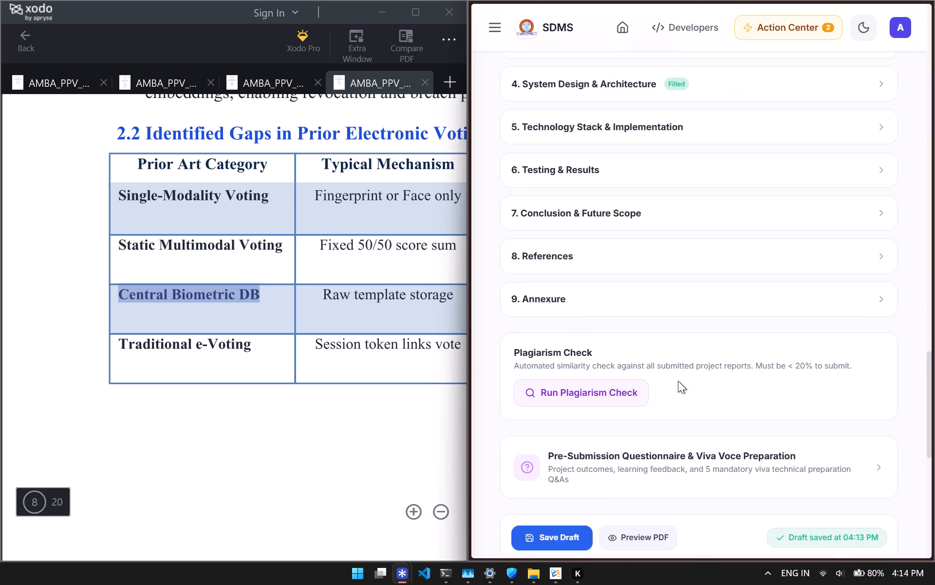
pyautogui.scroll(-12, 678, 381)
pyautogui.scroll(13, 692, 363)
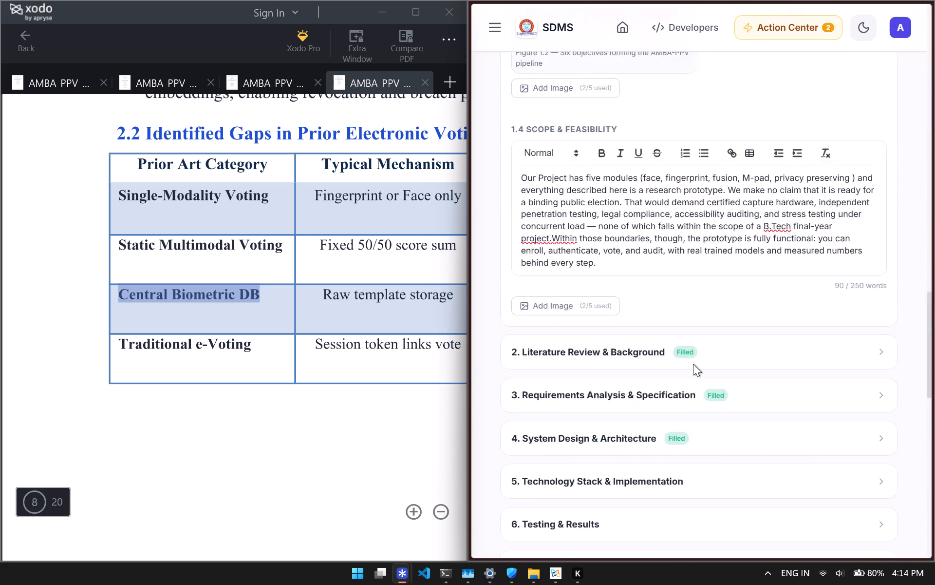
pyautogui.scroll(14, 693, 364)
pyautogui.scroll(-5, 693, 364)
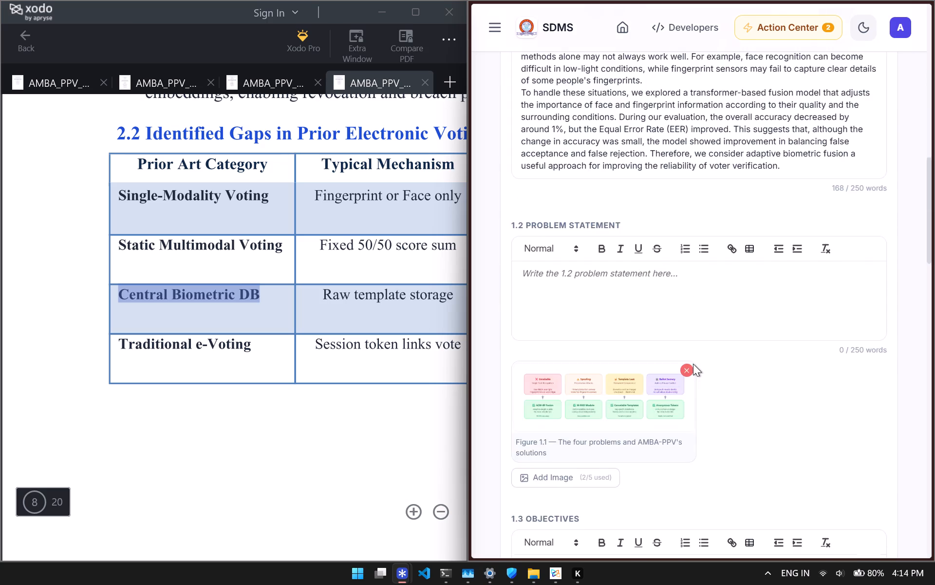
pyautogui.scroll(-11, 693, 364)
pyautogui.click(673, 292)
pyautogui.scroll(-3, 702, 302)
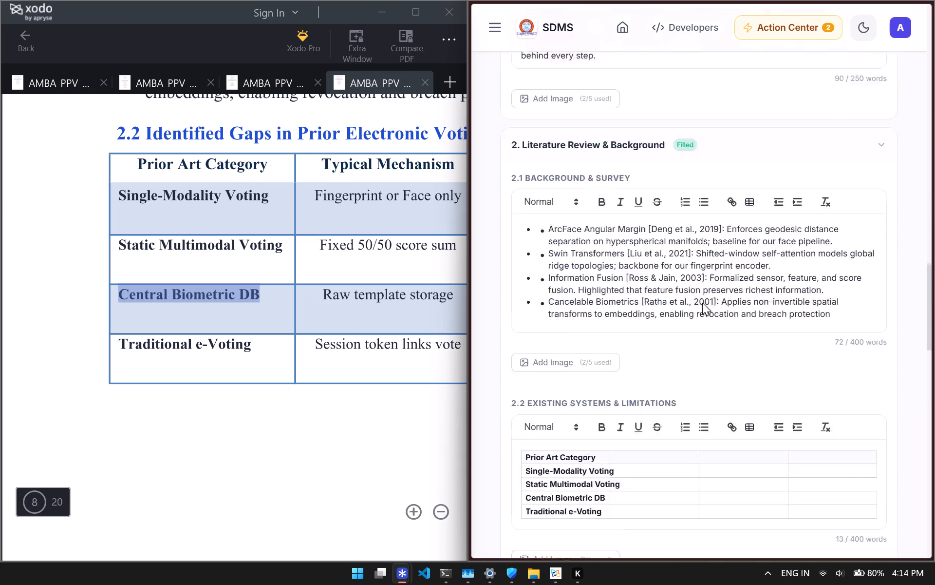
pyautogui.scroll(-2, 702, 305)
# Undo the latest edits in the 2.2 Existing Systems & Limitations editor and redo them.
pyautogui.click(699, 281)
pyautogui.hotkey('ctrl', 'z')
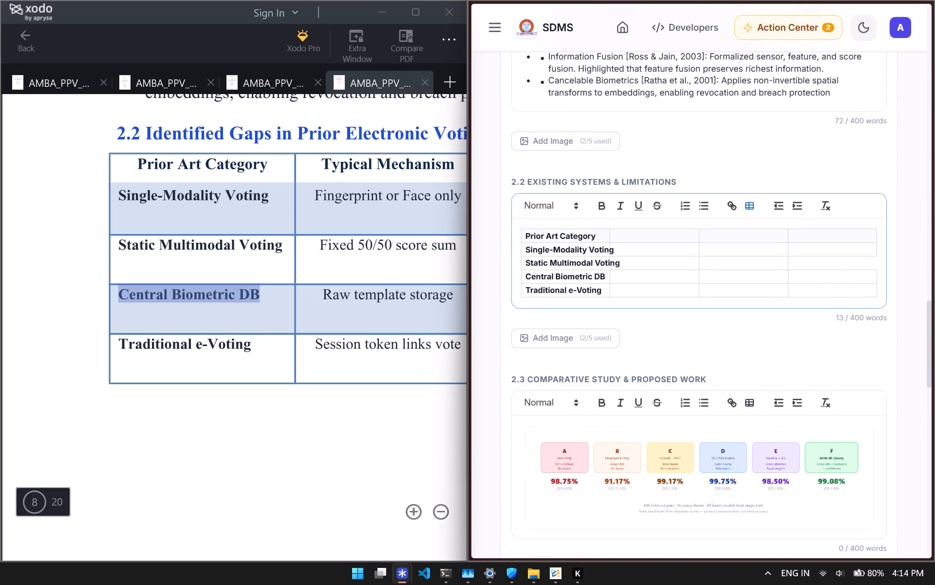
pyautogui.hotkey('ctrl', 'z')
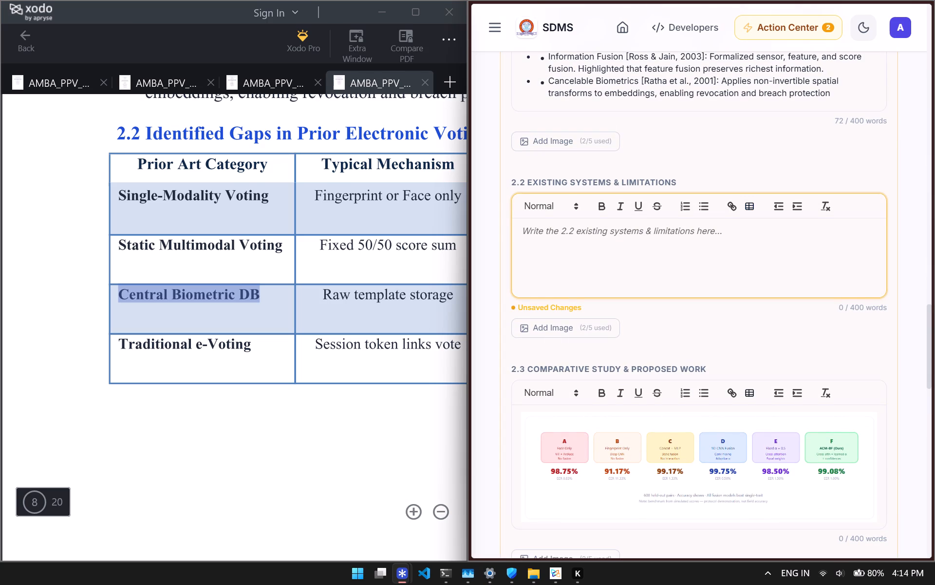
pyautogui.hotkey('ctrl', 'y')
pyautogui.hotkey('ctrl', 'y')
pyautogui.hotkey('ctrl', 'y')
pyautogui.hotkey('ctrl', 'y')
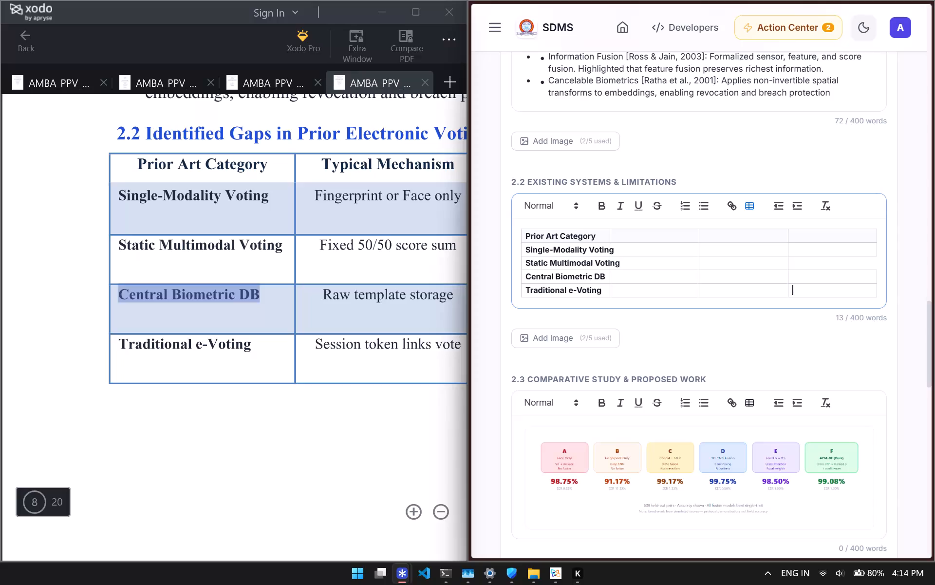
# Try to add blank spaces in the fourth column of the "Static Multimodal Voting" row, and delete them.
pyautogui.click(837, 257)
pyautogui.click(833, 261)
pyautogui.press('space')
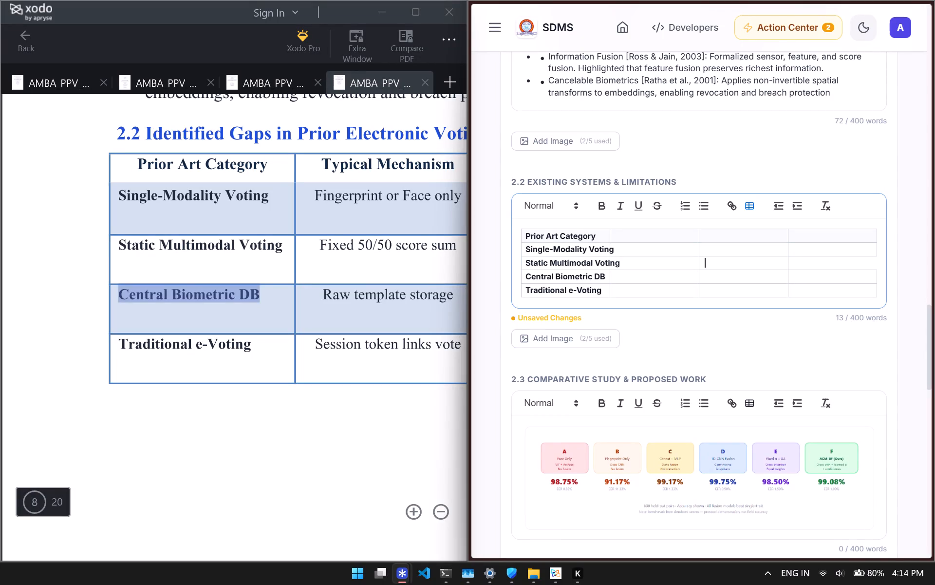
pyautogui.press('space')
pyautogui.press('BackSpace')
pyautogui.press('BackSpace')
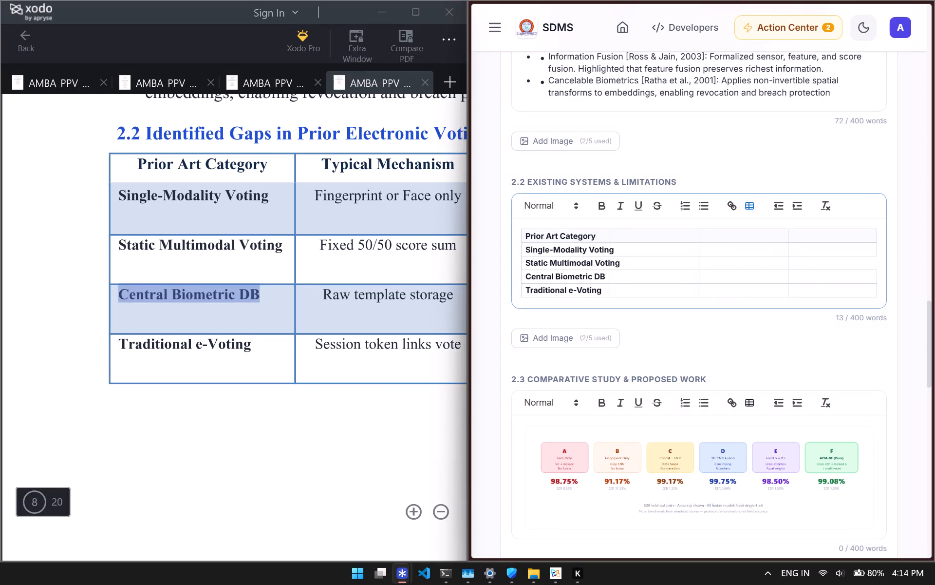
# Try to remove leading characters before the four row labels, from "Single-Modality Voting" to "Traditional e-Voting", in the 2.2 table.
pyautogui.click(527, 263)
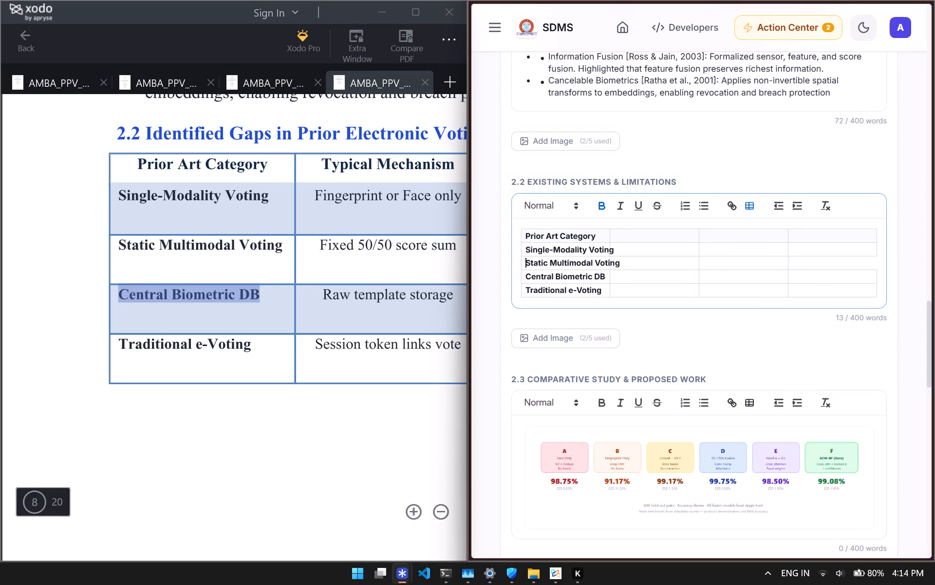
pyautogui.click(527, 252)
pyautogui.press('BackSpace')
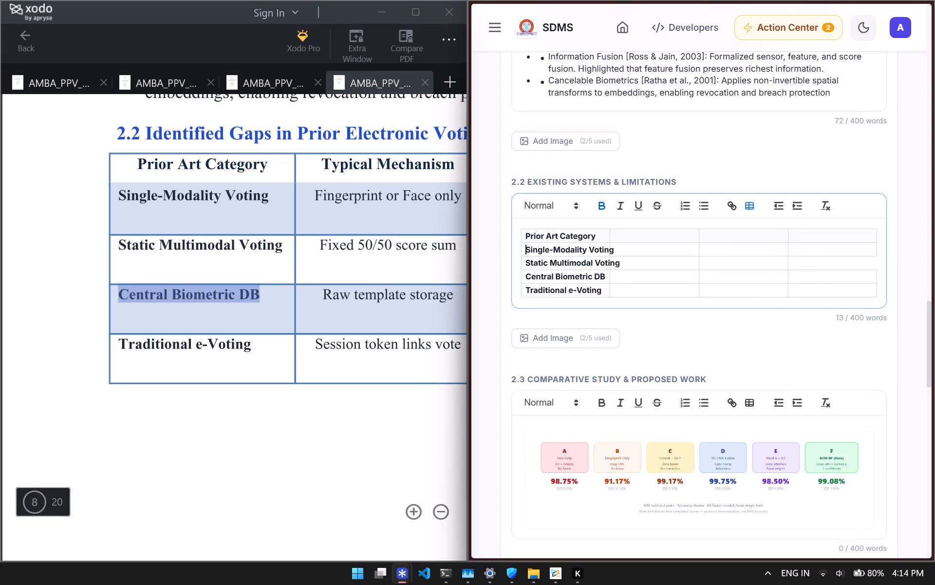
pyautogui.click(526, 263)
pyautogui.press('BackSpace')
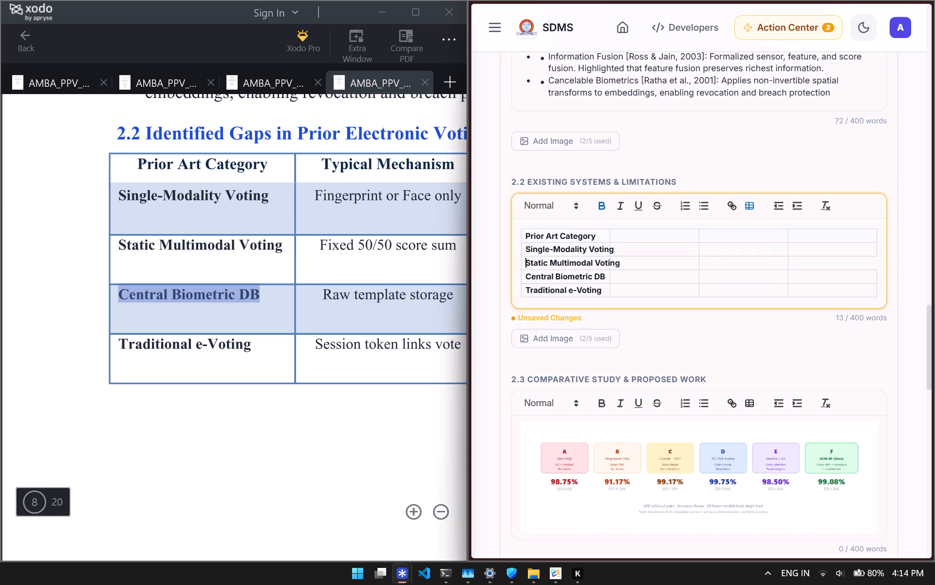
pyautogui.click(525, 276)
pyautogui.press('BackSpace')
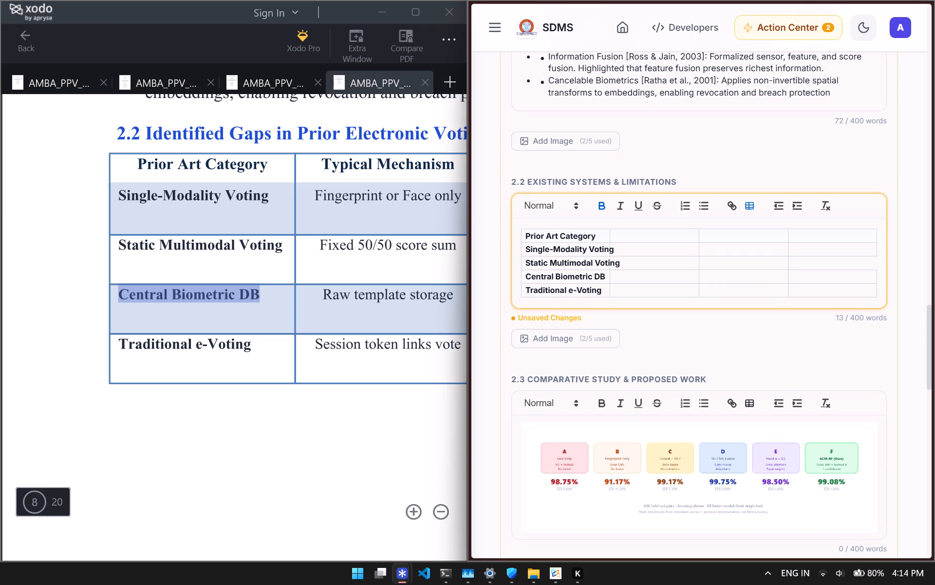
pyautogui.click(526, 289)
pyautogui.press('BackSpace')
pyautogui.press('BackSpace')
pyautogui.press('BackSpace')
# Copy the "Typical Mechanism" heading from the report into the second header cell of the 2.2 table.
pyautogui.moveTo(313, 162); pyautogui.dragTo(431, 166)
pyautogui.click(326, 221)
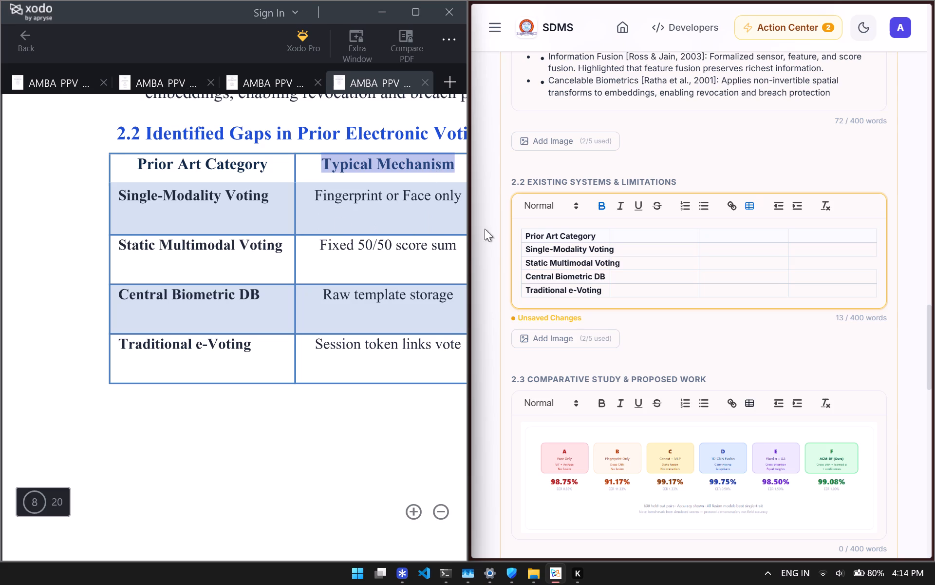
pyautogui.click(635, 237)
pyautogui.rightClick(635, 237)
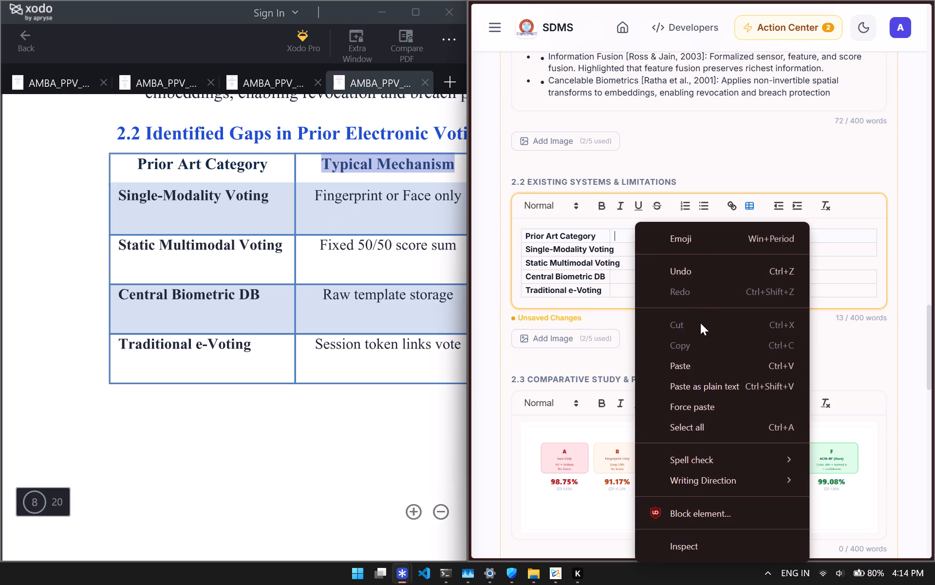
pyautogui.hotkey('ctrl', 'b')
pyautogui.click(703, 360)
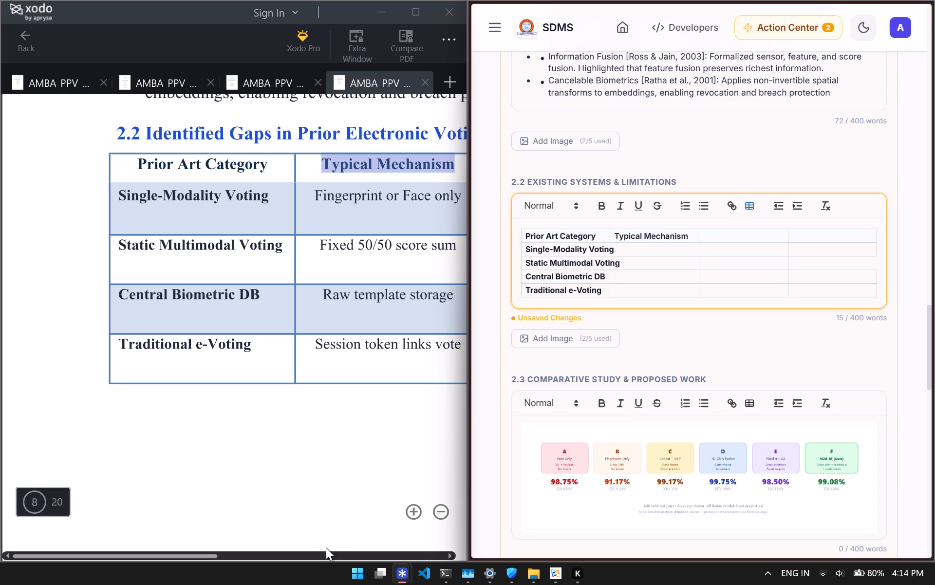
# Copy the "Inherent Vulnerability" heading from the report into the third header cell of the 2.2 table, in bold.
pyautogui.moveTo(189, 553); pyautogui.dragTo(344, 561)
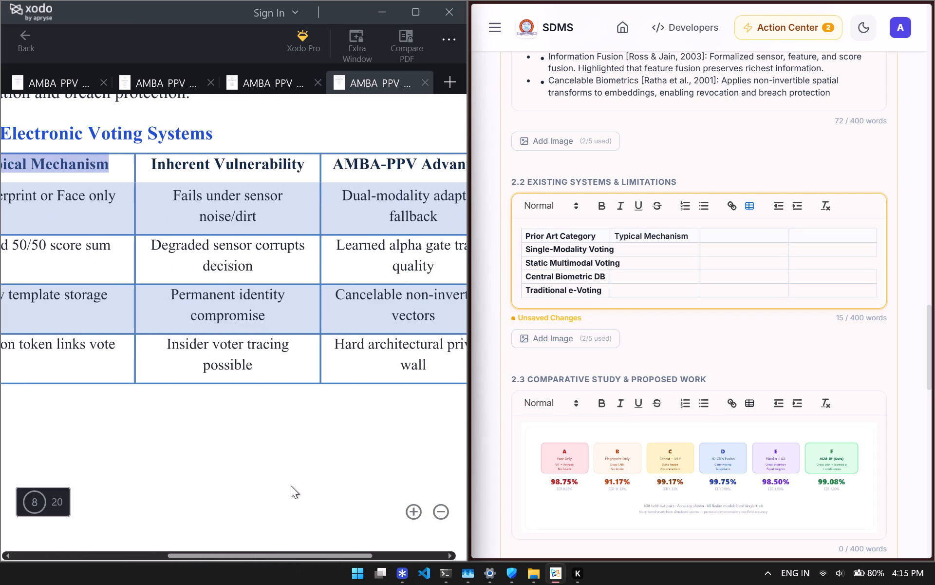
pyautogui.moveTo(143, 153); pyautogui.dragTo(327, 164)
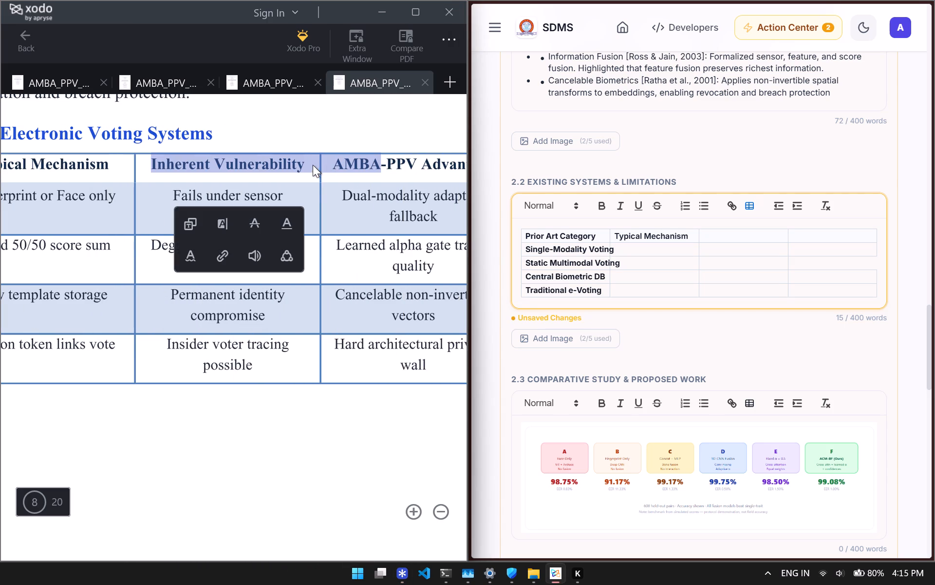
pyautogui.click(313, 165)
pyautogui.moveTo(306, 164); pyautogui.dragTo(157, 162)
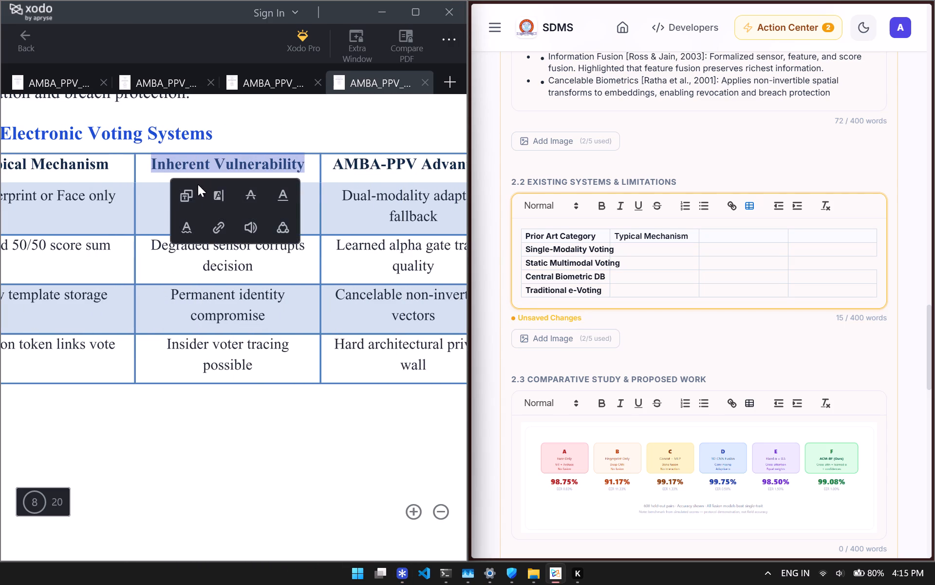
pyautogui.click(181, 194)
pyautogui.click(728, 232)
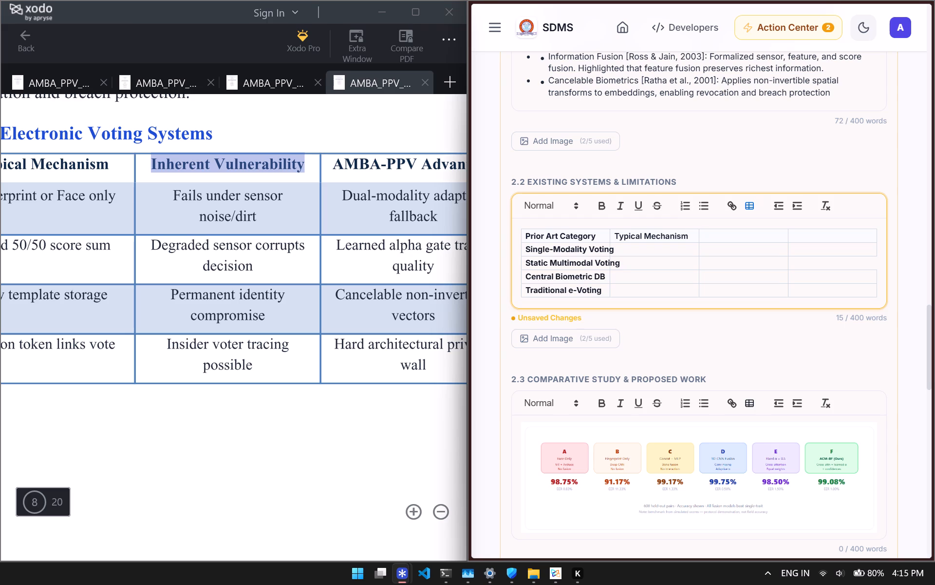
pyautogui.hotkey('ctrl', 'b')
pyautogui.hotkey('ctrl', 'v')
# Copy the "AMBA-PPV Advantage" heading from the report into the fourth header cell of the 2.2 table, in bold.
pyautogui.moveTo(326, 155); pyautogui.dragTo(381, 164)
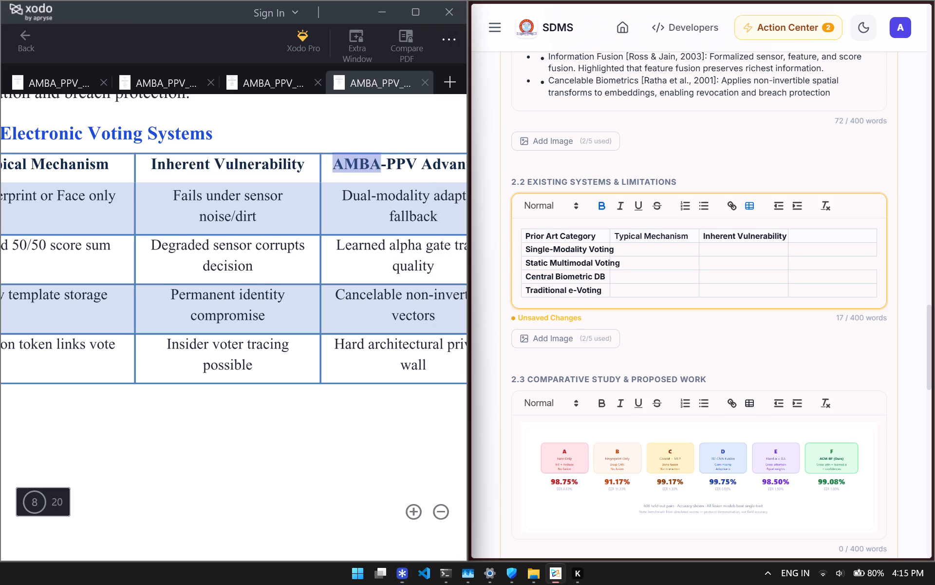
pyautogui.moveTo(381, 164); pyautogui.dragTo(343, 169)
pyautogui.click(210, 192)
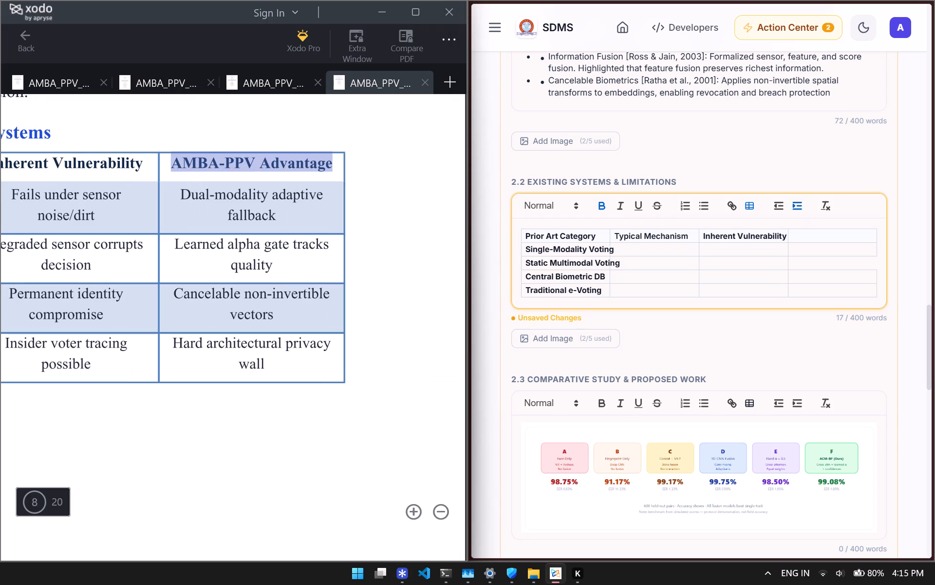
pyautogui.click(827, 233)
pyautogui.hotkey('ctrl', 'b')
pyautogui.hotkey('ctrl', 'v')
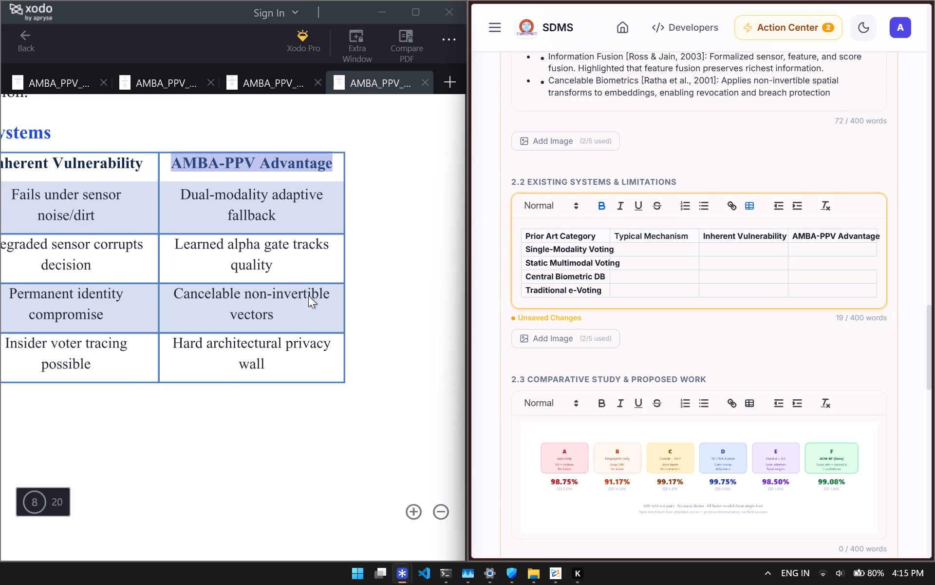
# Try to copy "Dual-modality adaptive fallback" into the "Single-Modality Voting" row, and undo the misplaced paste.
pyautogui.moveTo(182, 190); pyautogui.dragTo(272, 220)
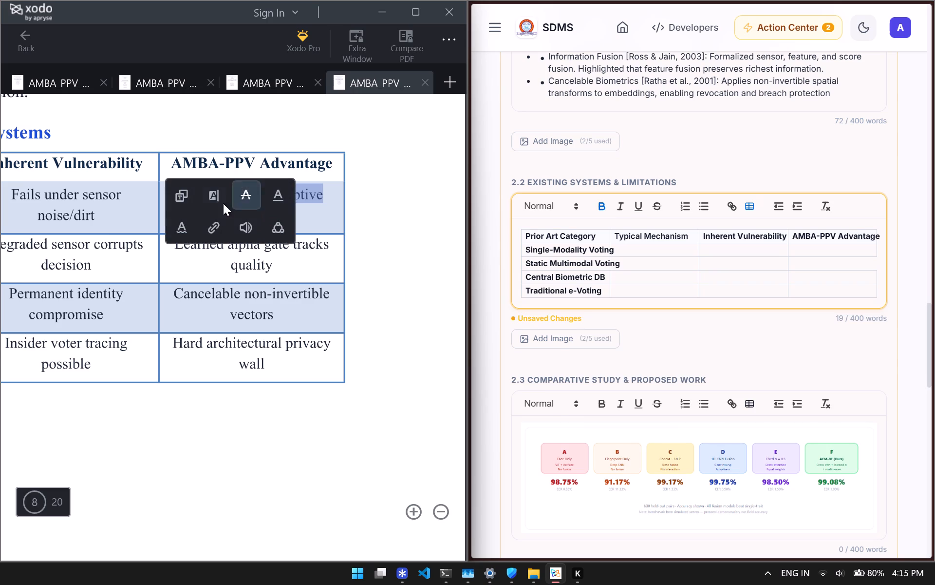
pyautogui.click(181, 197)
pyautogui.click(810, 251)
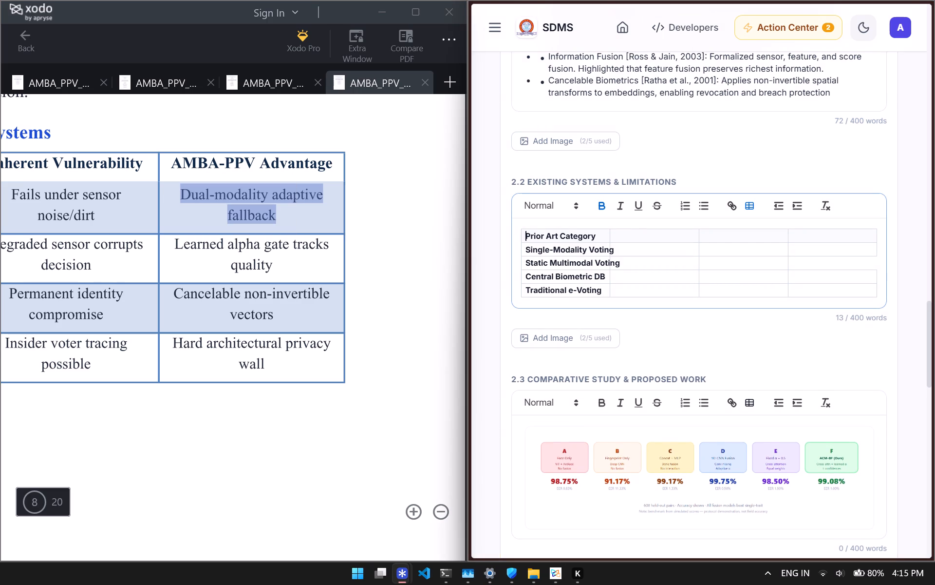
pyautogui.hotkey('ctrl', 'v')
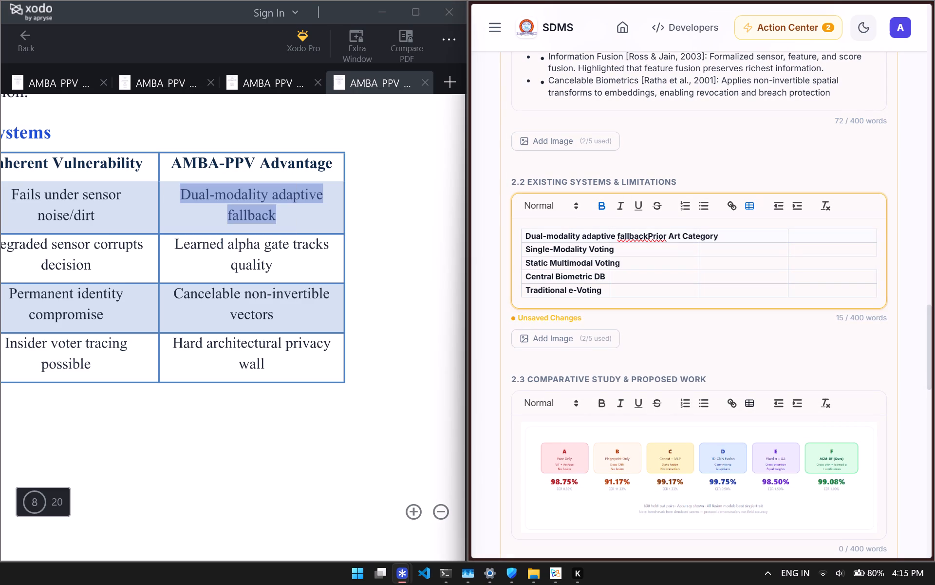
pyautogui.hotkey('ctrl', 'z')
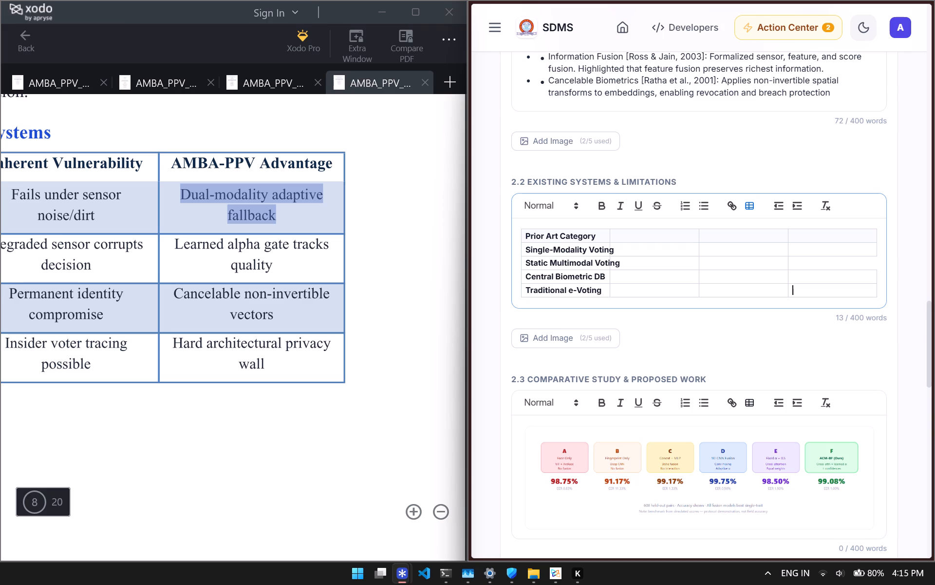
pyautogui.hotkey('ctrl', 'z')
# Copy "Dual-modality adaptive fallback" from the report into the "AMBA-PPV Advantage" cell of the "Single-Modality Voting" row.
pyautogui.click(805, 251)
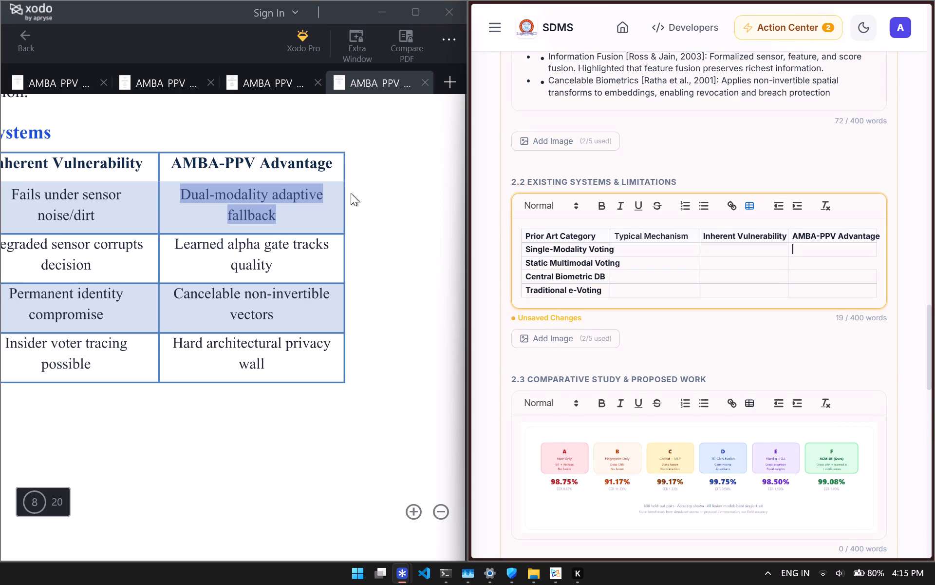
pyautogui.rightClick(207, 189)
pyautogui.click(159, 192)
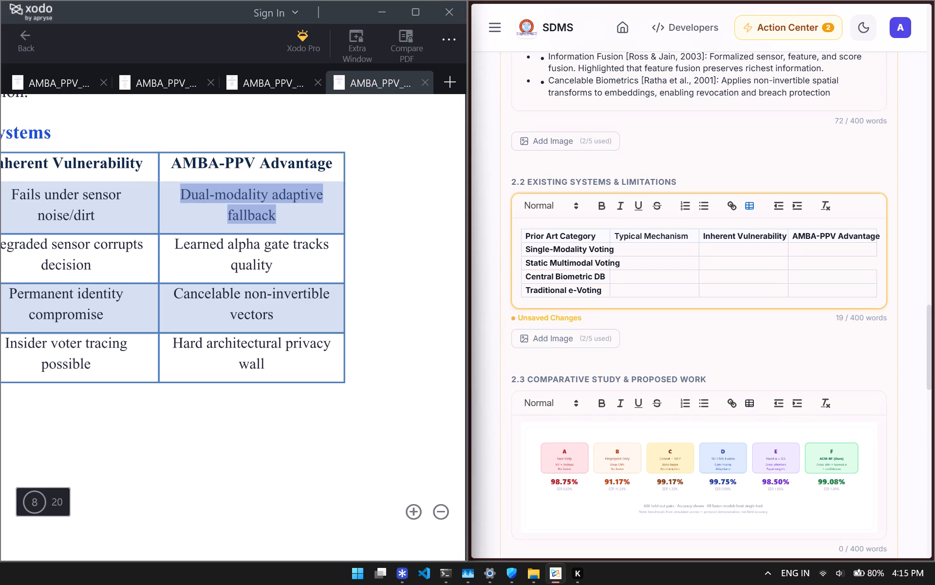
pyautogui.click(791, 247)
pyautogui.rightClick(804, 249)
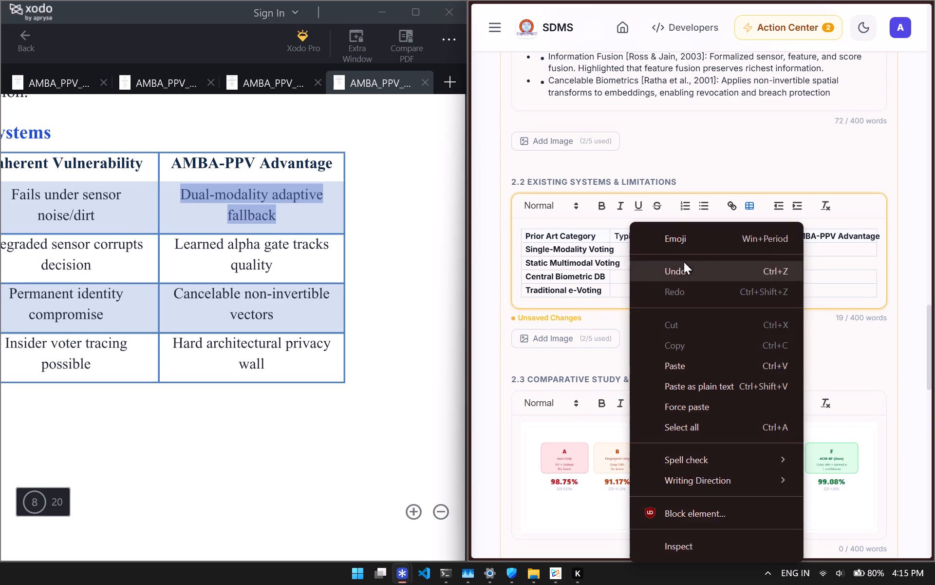
pyautogui.click(684, 360)
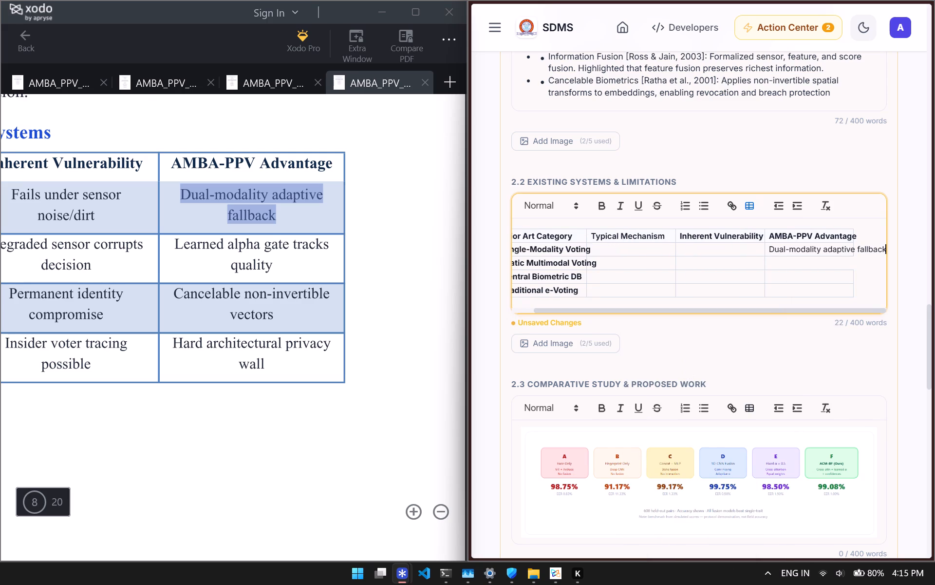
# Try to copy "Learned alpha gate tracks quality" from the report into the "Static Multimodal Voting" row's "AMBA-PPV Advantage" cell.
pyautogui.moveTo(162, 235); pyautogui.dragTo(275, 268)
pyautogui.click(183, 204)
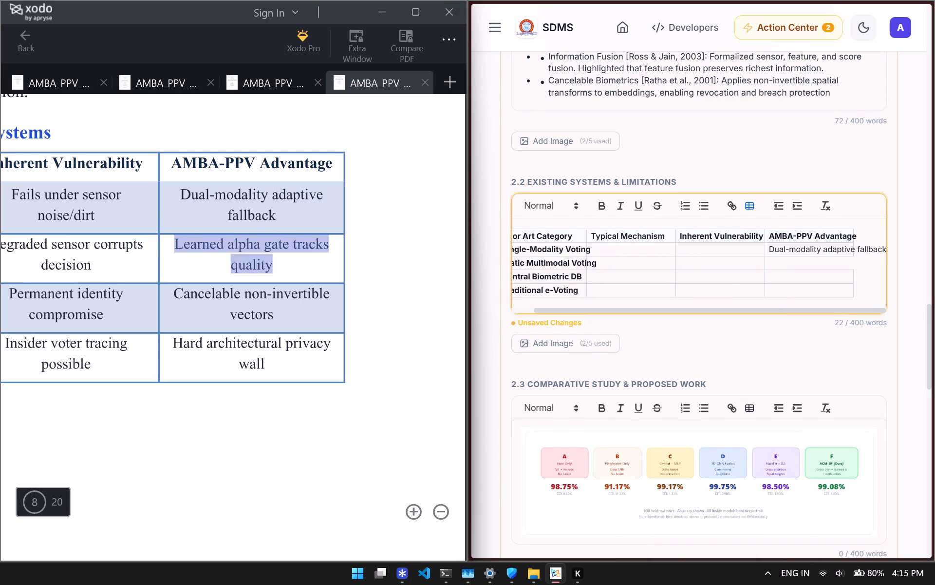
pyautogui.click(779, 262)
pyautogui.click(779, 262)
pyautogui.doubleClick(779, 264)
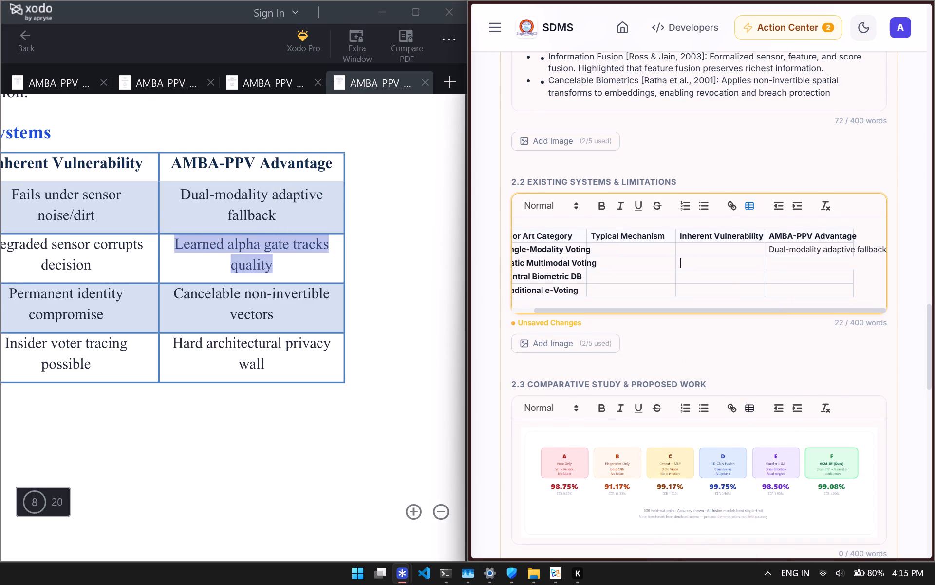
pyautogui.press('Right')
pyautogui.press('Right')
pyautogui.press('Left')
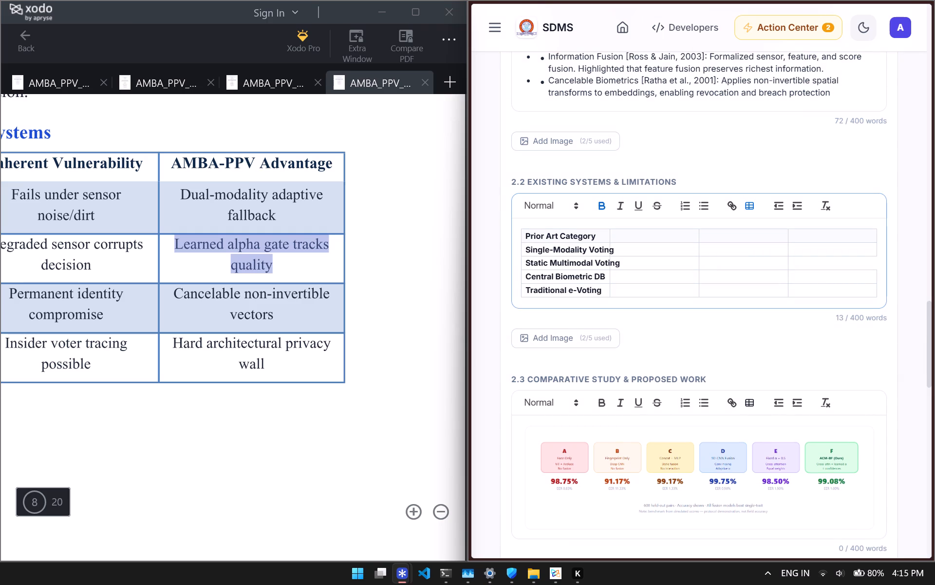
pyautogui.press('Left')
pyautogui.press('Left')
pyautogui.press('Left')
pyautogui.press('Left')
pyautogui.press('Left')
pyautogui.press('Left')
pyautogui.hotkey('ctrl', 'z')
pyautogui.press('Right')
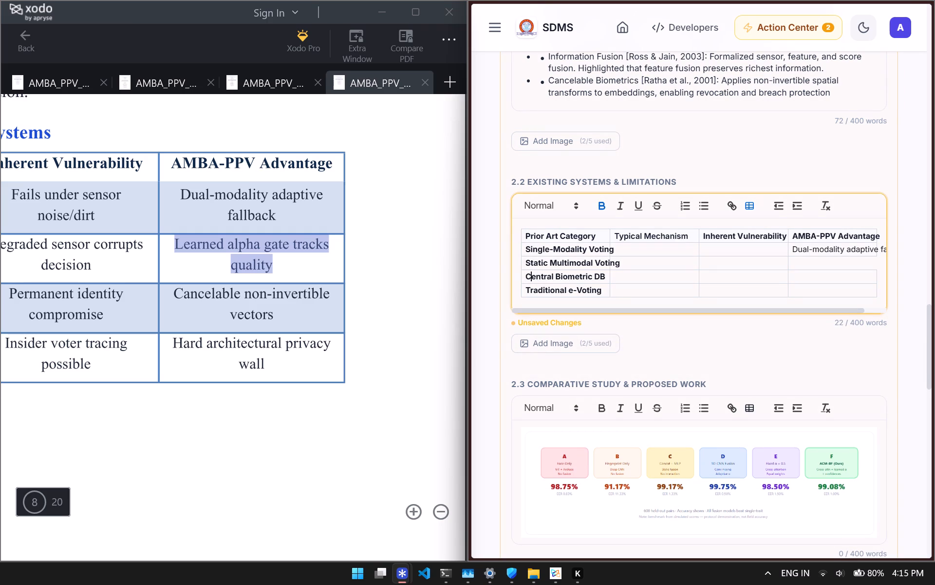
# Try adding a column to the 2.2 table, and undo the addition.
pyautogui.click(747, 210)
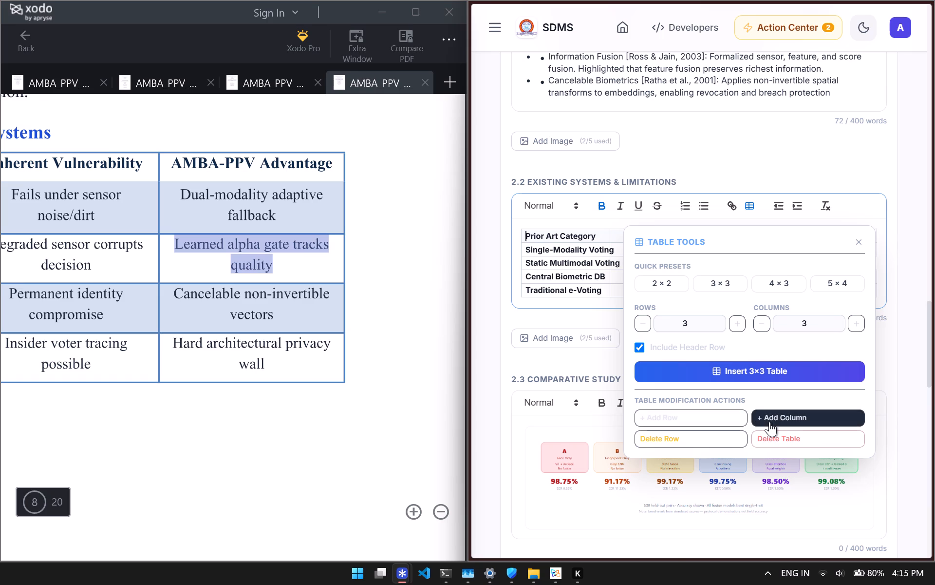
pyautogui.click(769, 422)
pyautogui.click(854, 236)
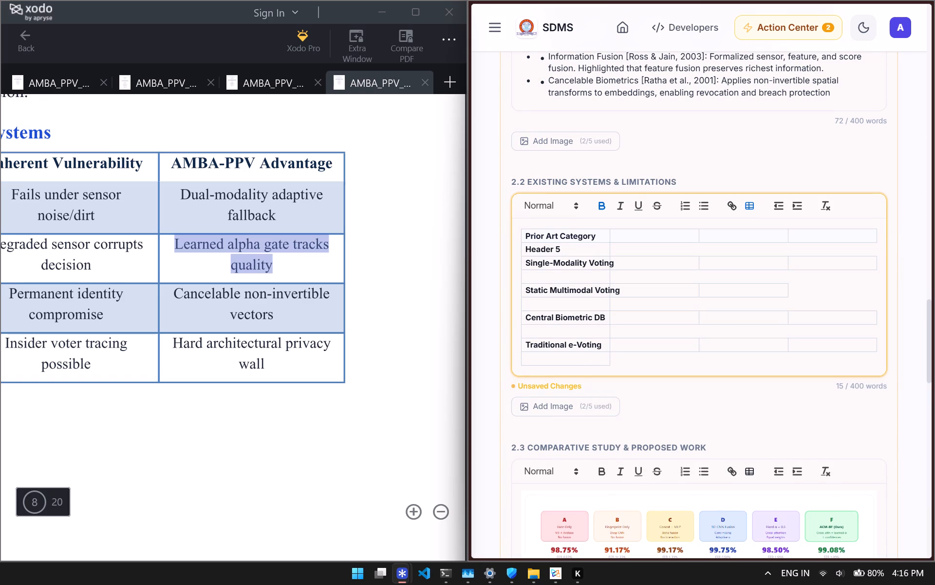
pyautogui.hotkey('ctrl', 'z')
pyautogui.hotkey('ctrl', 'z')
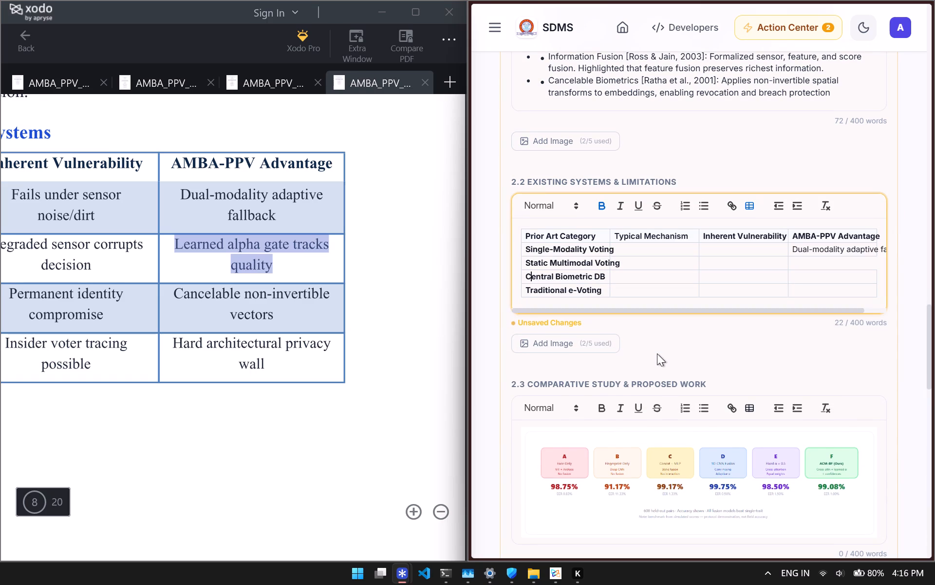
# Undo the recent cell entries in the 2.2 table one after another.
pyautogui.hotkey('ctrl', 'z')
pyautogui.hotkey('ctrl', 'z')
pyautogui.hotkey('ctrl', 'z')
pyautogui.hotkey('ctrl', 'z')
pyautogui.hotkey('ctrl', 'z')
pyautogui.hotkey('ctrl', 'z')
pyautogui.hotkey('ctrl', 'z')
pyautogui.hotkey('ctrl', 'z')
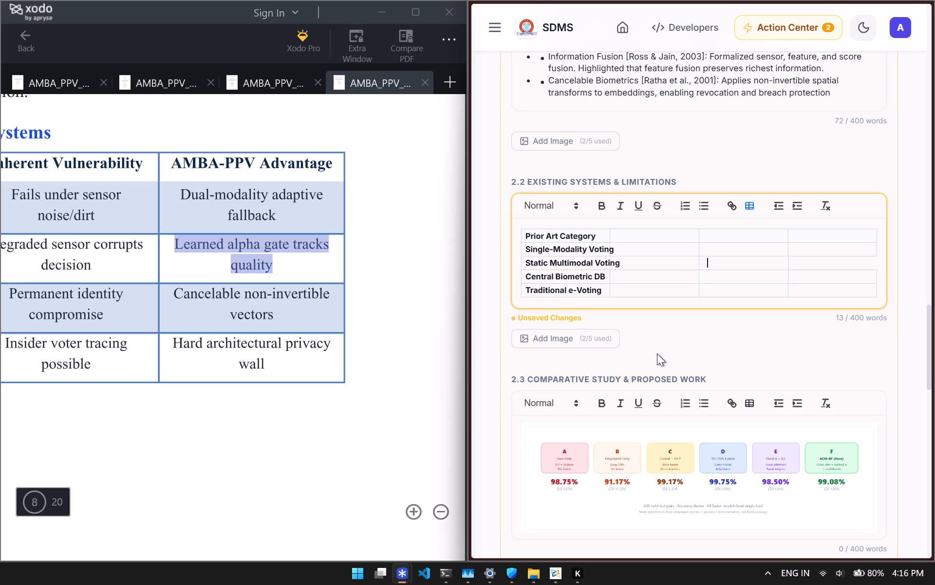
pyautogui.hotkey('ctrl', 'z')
# Delete the whole table from the 2.2 Existing Systems & Limitations field.
pyautogui.click(746, 202)
pyautogui.click(807, 430)
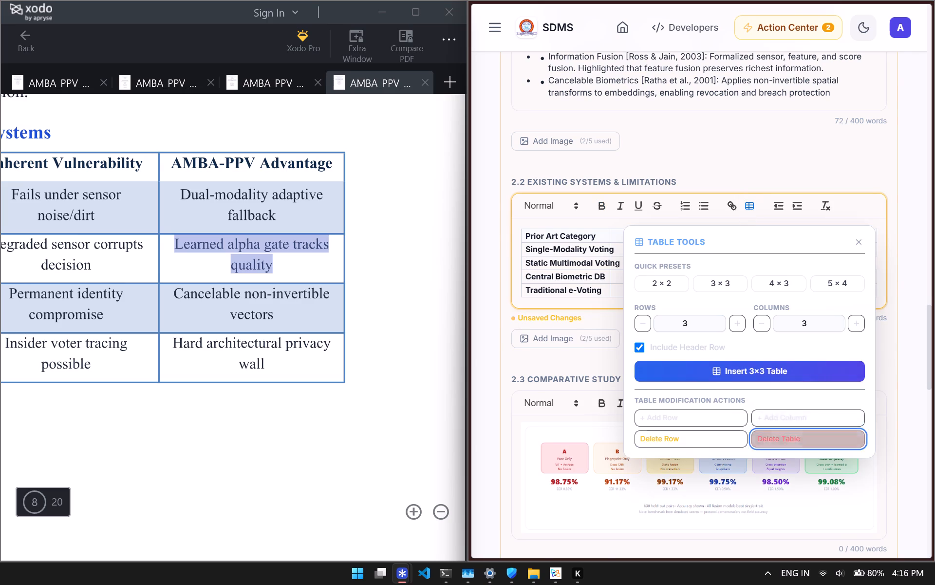
# Insert a new table with 5 rows, 4 columns and a header row in the 2.2 Existing Systems & Limitations field.
pyautogui.click(752, 206)
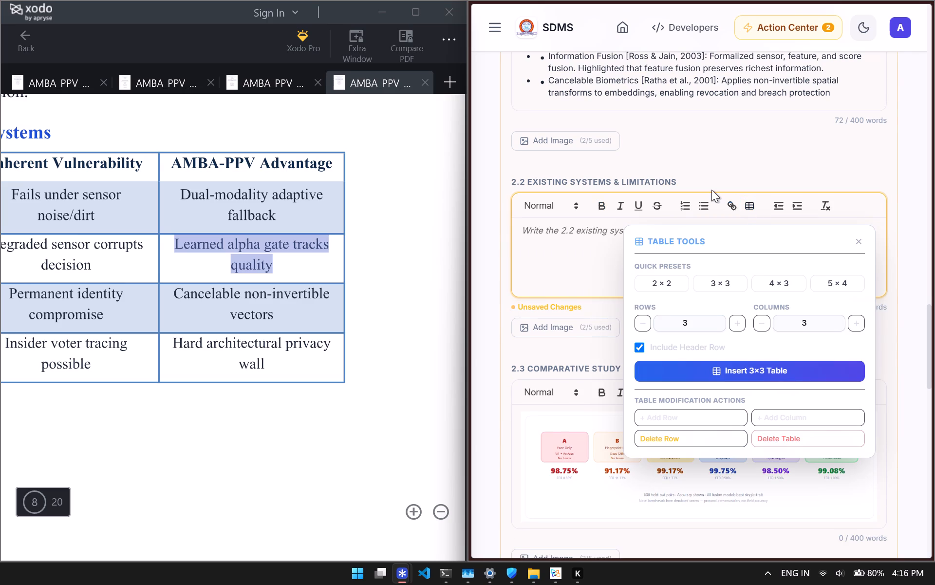
pyautogui.click(739, 205)
pyautogui.click(854, 246)
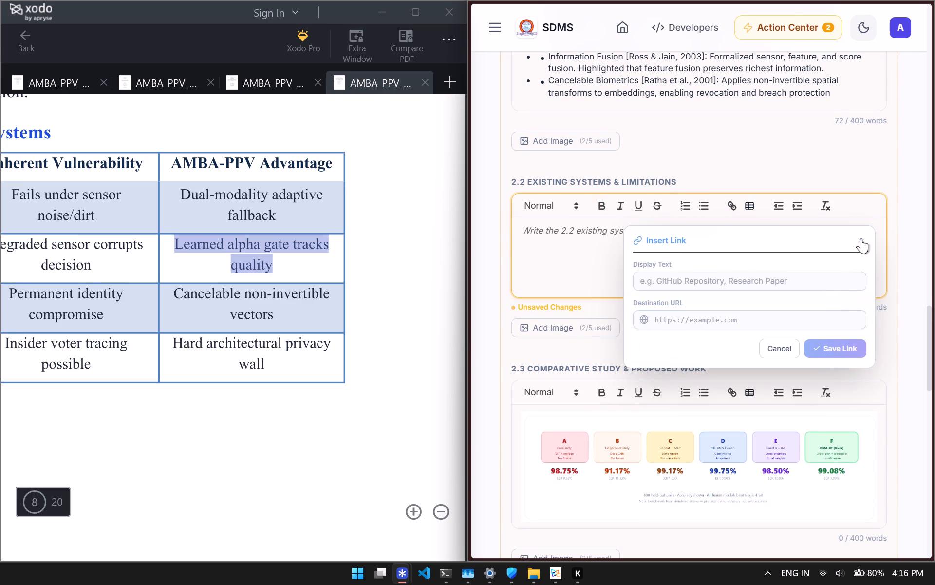
pyautogui.click(861, 238)
pyautogui.click(753, 207)
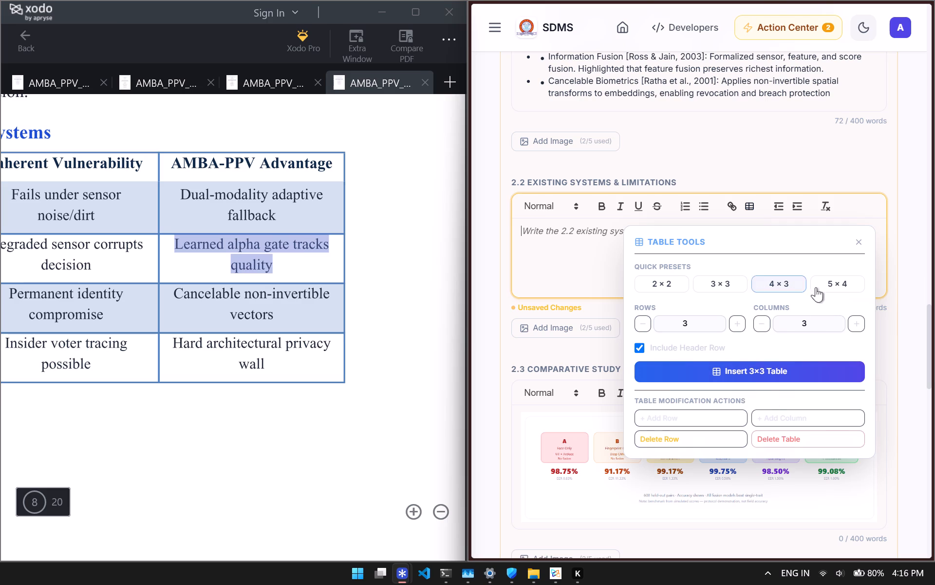
pyautogui.doubleClick(739, 326)
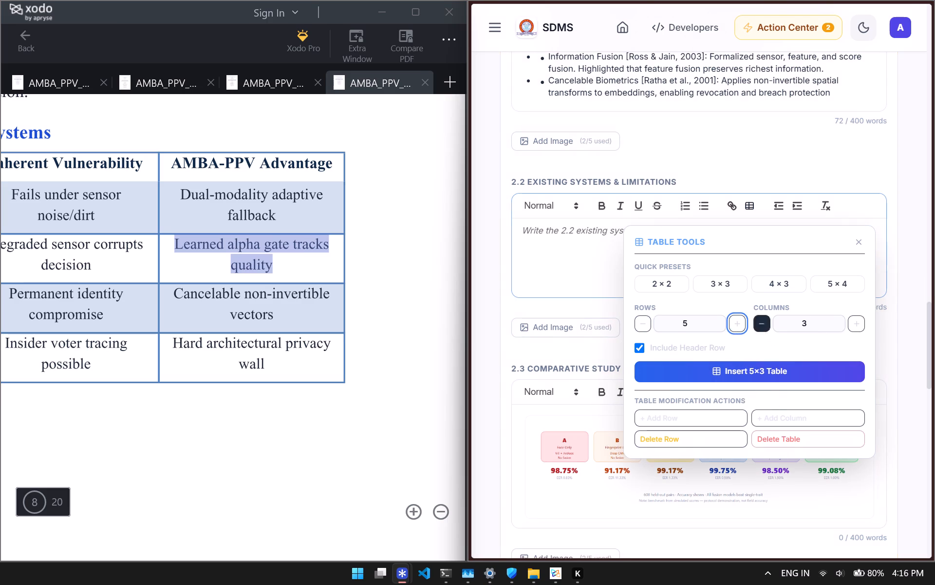
pyautogui.click(857, 325)
pyautogui.click(806, 373)
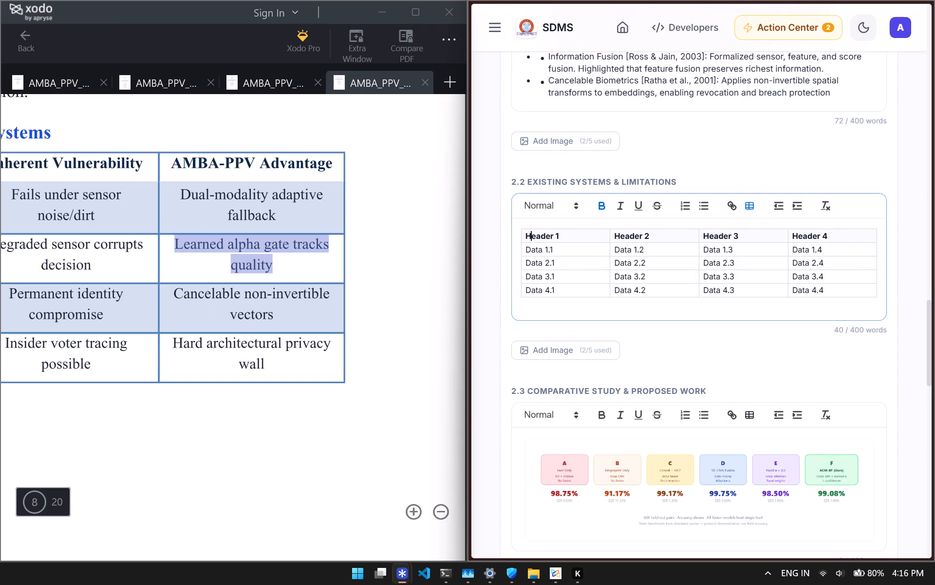
# Copy the "Prior Art Category" heading from the report's 2.2 table over "Header 1" in the new table.
pyautogui.hscroll(2, 29, 238)
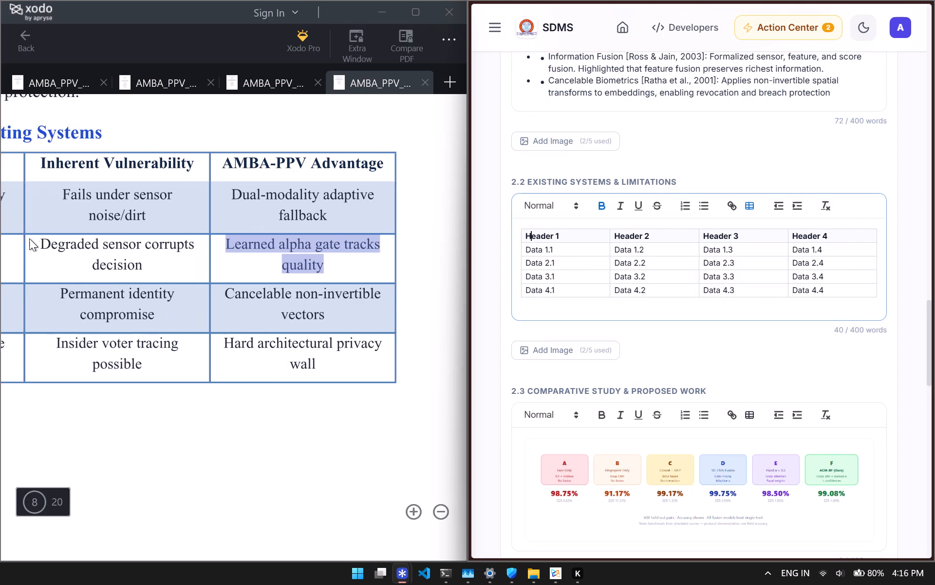
pyautogui.hscroll(12, 29, 238)
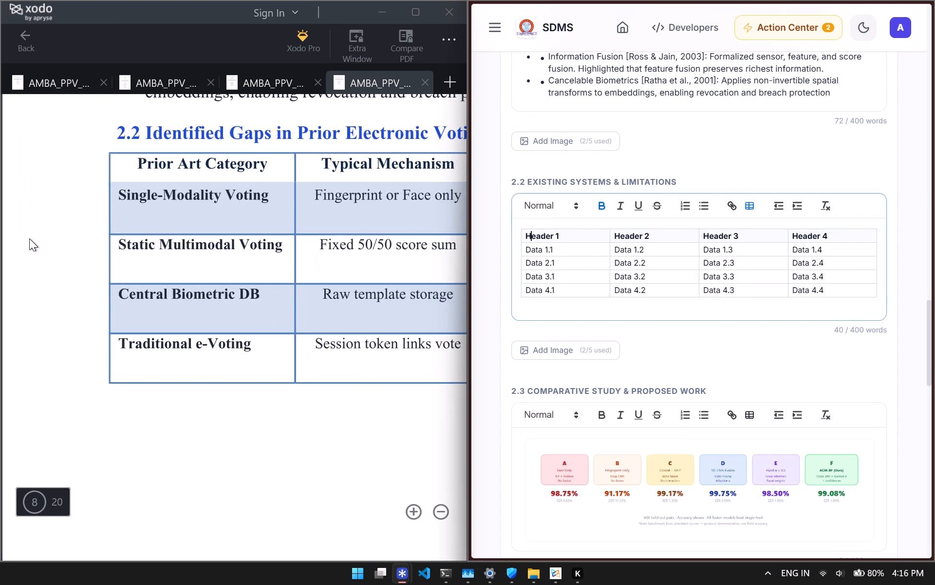
pyautogui.moveTo(128, 163); pyautogui.dragTo(238, 162)
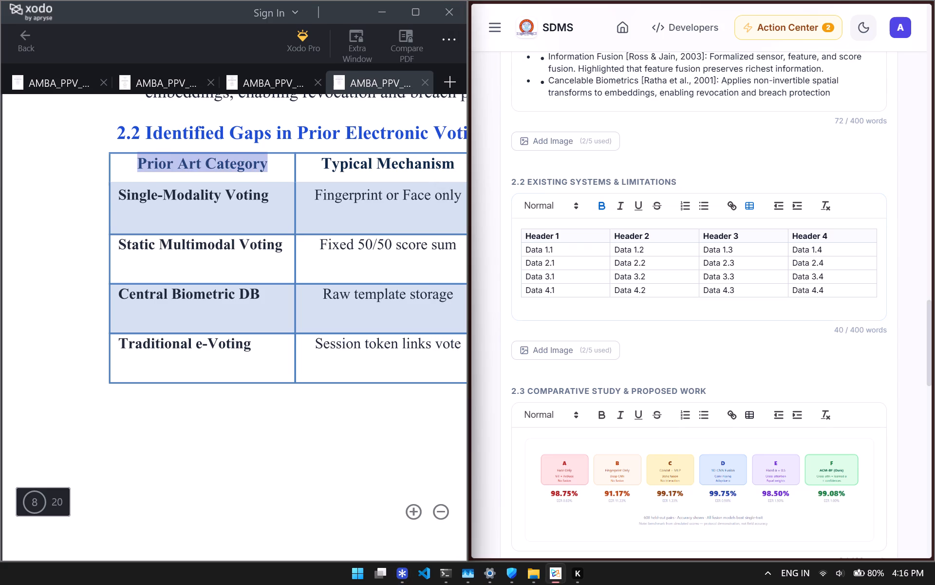
pyautogui.moveTo(238, 162); pyautogui.dragTo(245, 164)
pyautogui.click(146, 196)
pyautogui.moveTo(571, 237); pyautogui.dragTo(522, 240)
pyautogui.hotkey('ctrl', 'v')
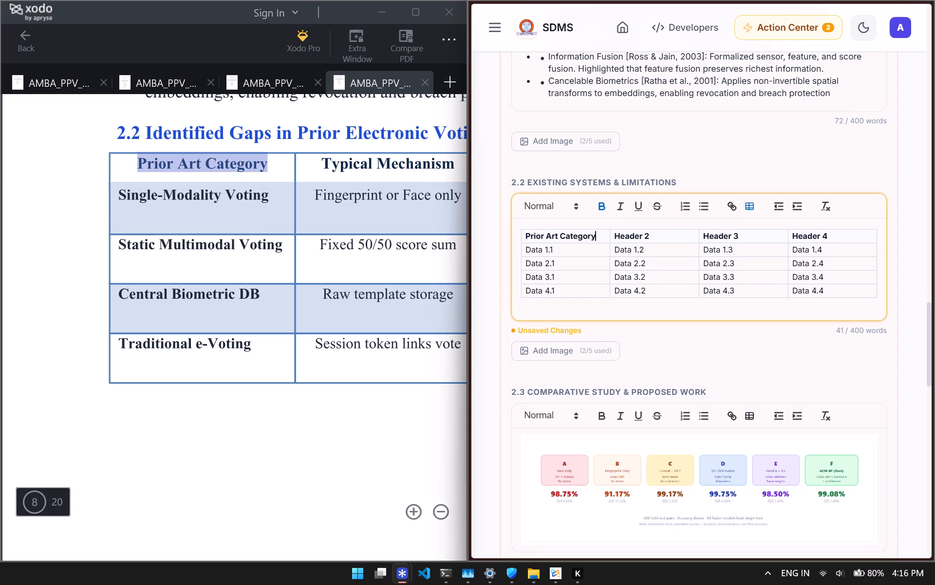
# Replace "Data 1.1" in the new 2.2 table with "Single-Modality Voting" copied from the report, in bold.
pyautogui.moveTo(561, 252); pyautogui.dragTo(525, 250)
pyautogui.moveTo(255, 193); pyautogui.dragTo(155, 195)
pyautogui.click(123, 195)
pyautogui.moveTo(103, 191); pyautogui.dragTo(134, 190)
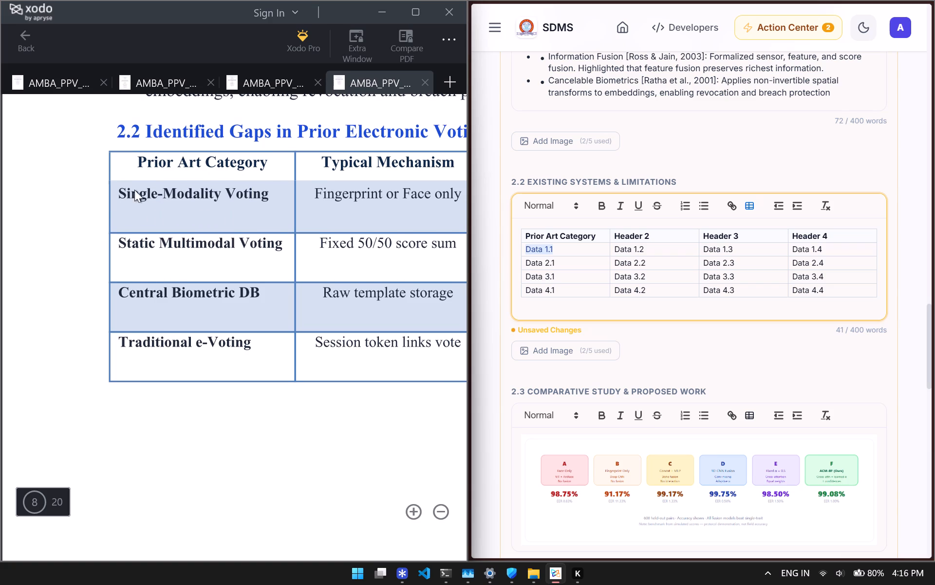
pyautogui.moveTo(134, 190); pyautogui.dragTo(201, 189)
pyautogui.moveTo(262, 186); pyautogui.dragTo(267, 191)
pyautogui.click(267, 192)
pyautogui.moveTo(258, 194); pyautogui.dragTo(158, 198)
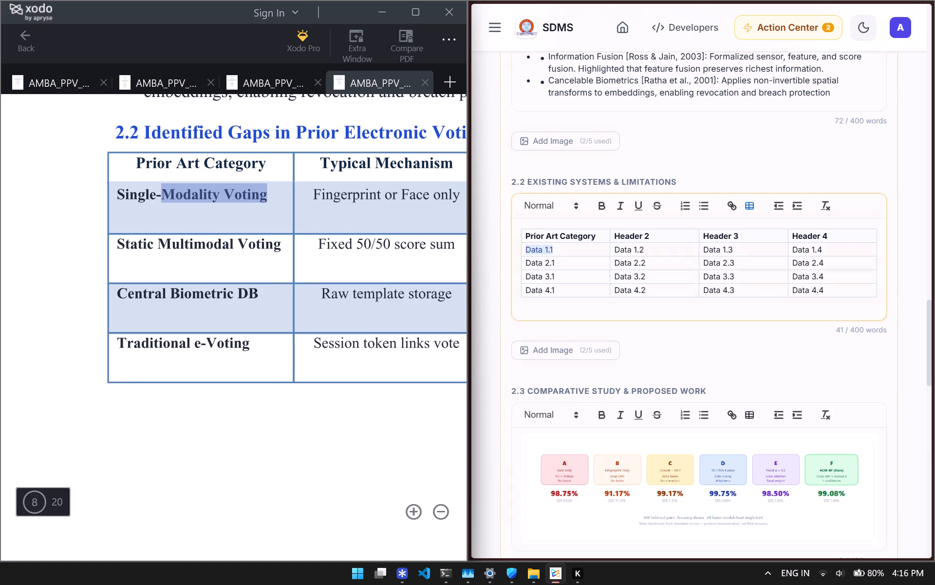
pyautogui.moveTo(158, 198); pyautogui.dragTo(131, 199)
pyautogui.click(158, 135)
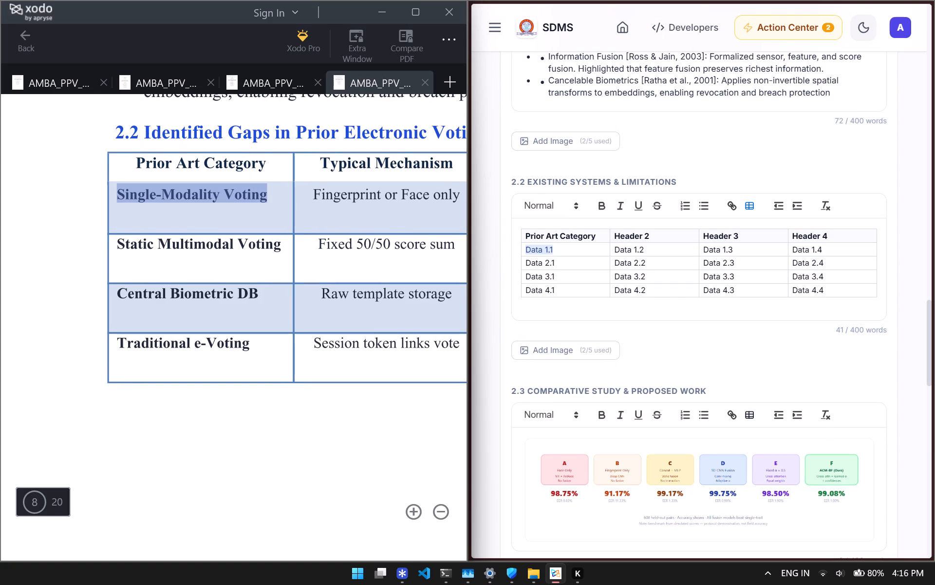
pyautogui.click(561, 251)
pyautogui.hotkey('ctrl', 'a')
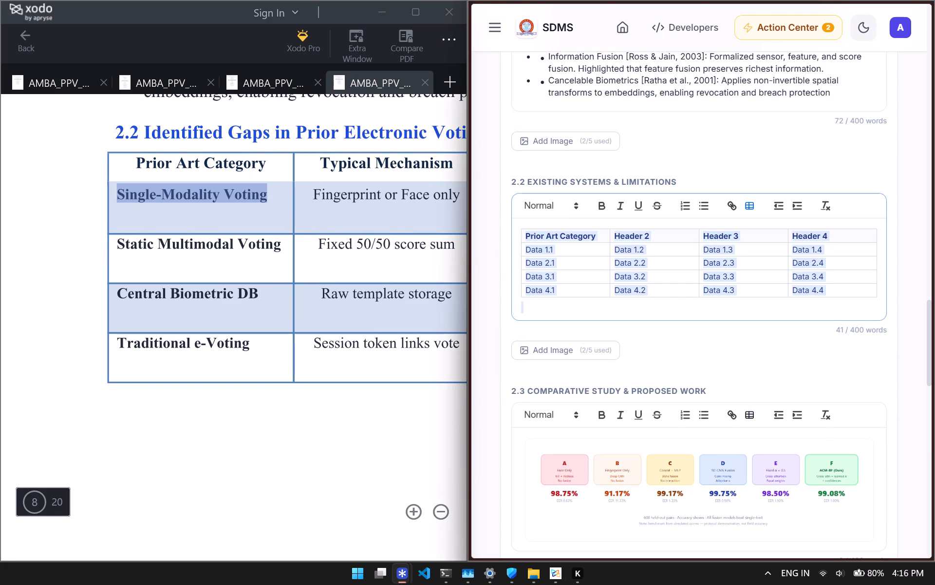
pyautogui.click(561, 251)
pyautogui.moveTo(560, 251); pyautogui.dragTo(528, 252)
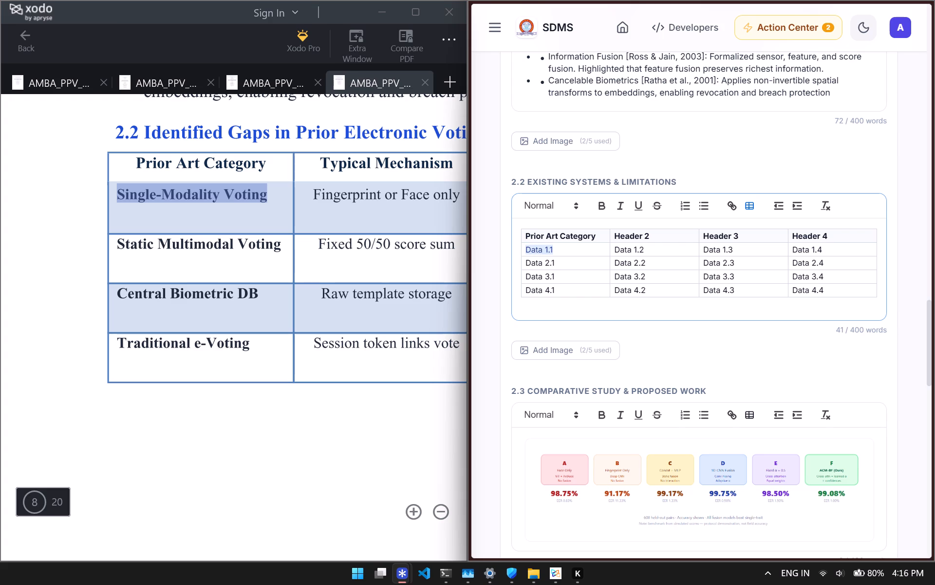
pyautogui.hotkey('ctrl', 'b')
pyautogui.hotkey('ctrl', 'v')
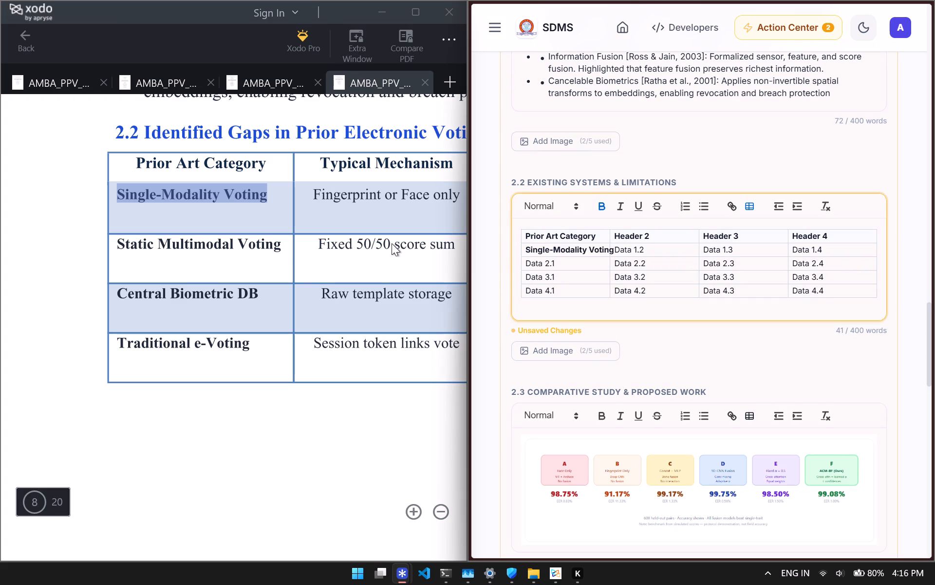
# Replace "Data 2.1" in the new 2.2 table with "Static Multimodal Voting" copied from the report, in bold.
pyautogui.moveTo(285, 243); pyautogui.dragTo(108, 247)
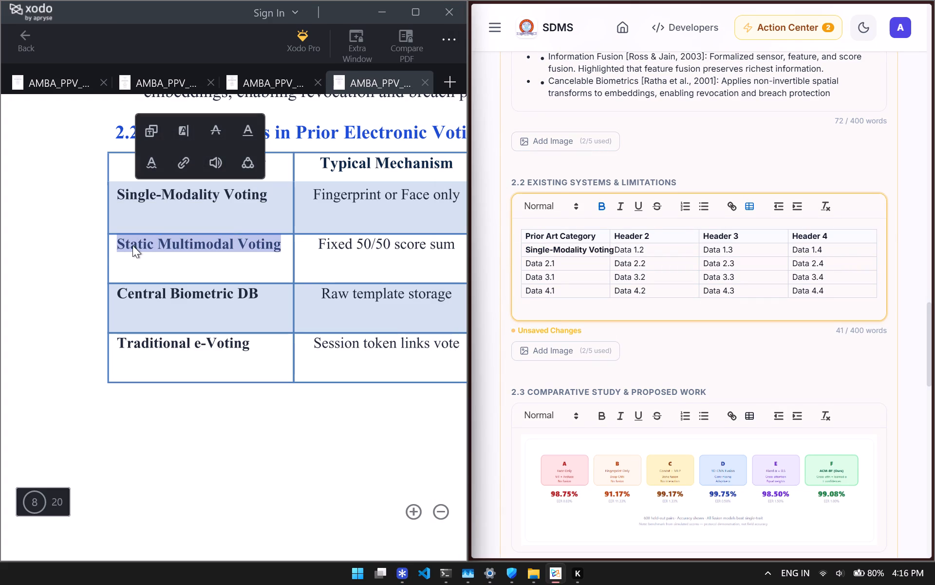
pyautogui.hotkey('ctrl', 'c')
pyautogui.click(553, 270)
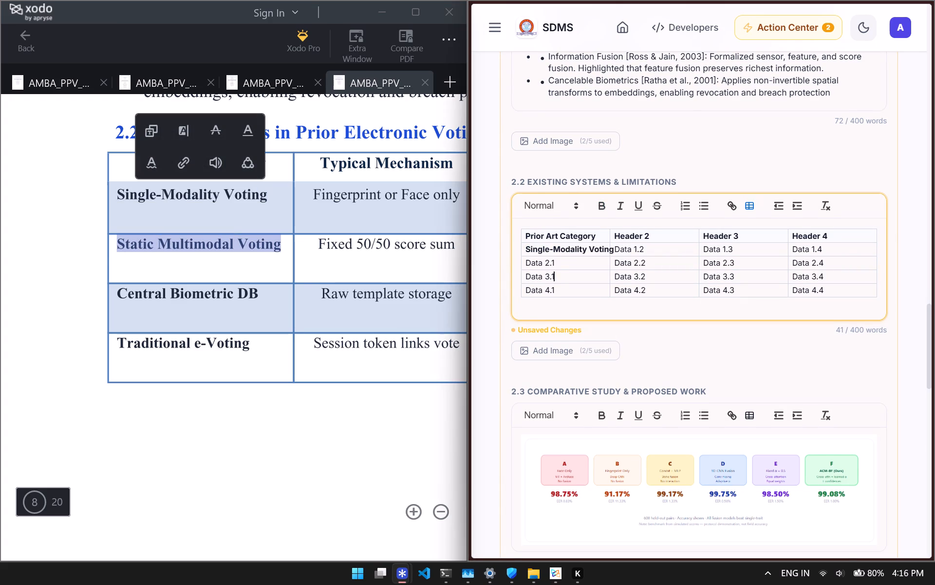
pyautogui.click(556, 264)
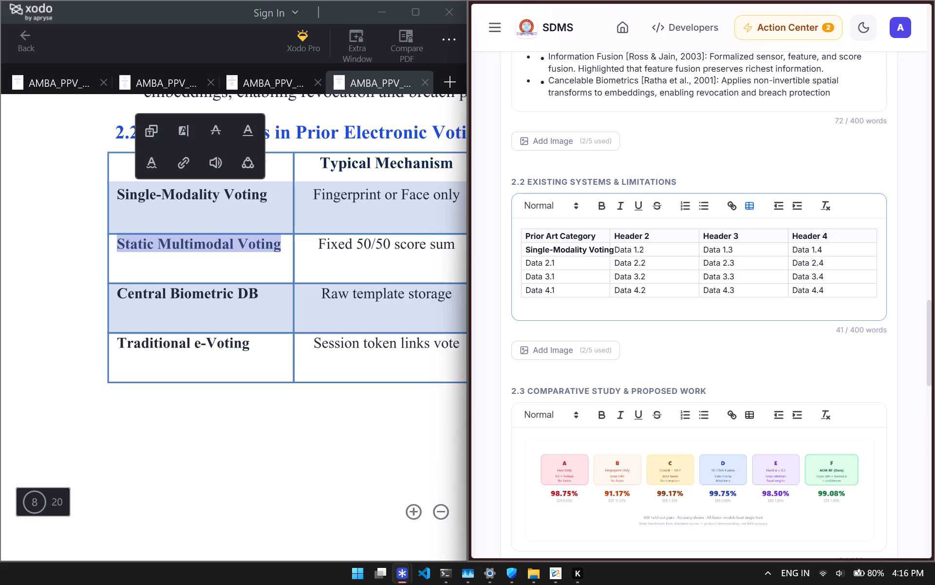
pyautogui.keyDown('ctrl'); pyautogui.moveTo(556, 264); pyautogui.dragTo(524, 266); pyautogui.keyUp('ctrl')
pyautogui.hotkey('ctrl', 'v')
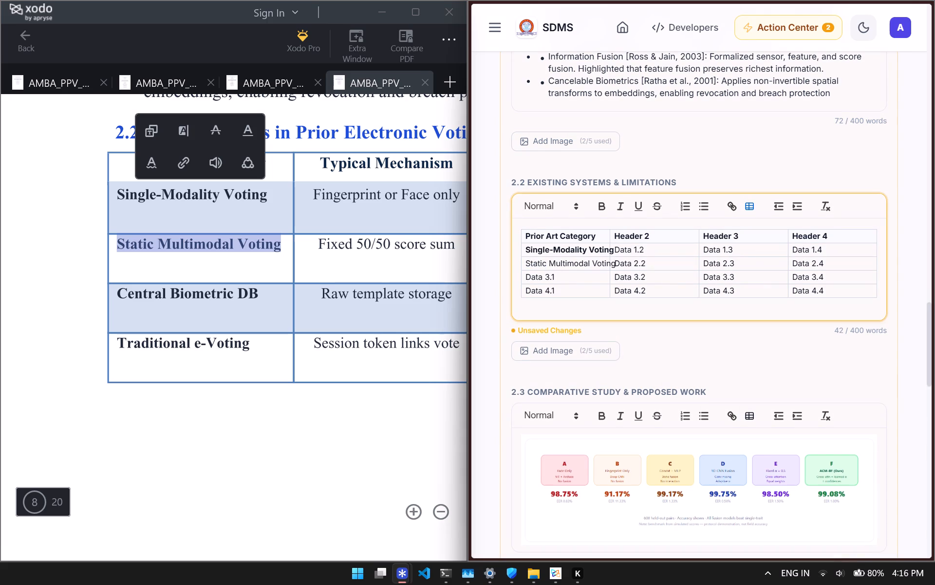
pyautogui.hotkey('ctrl', 'z')
pyautogui.hotkey('ctrl', 'b')
pyautogui.hotkey('ctrl', 'v')
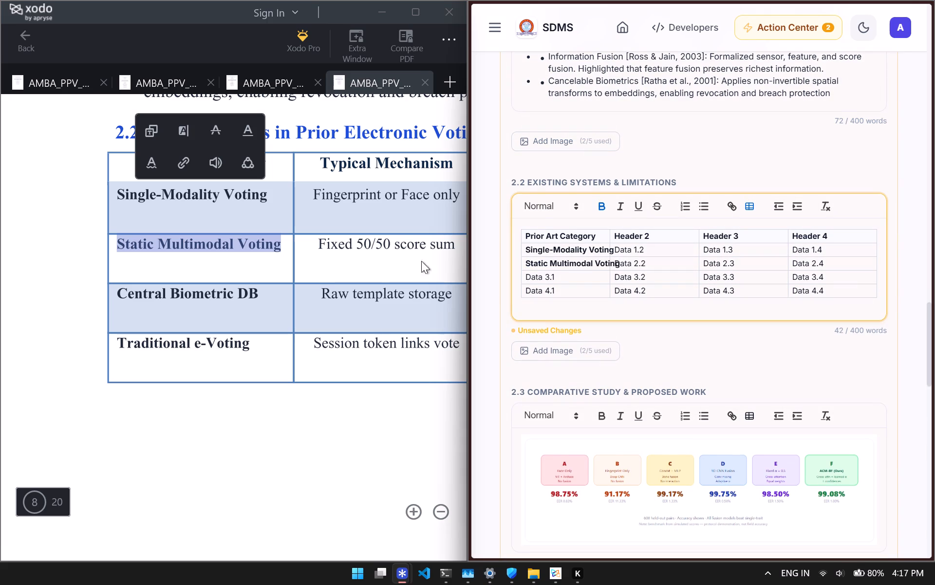
# Replace "Data 3.1" in the new 2.2 table with "Central Biometric DB" copied from the report, in bold.
pyautogui.moveTo(270, 290); pyautogui.dragTo(103, 296)
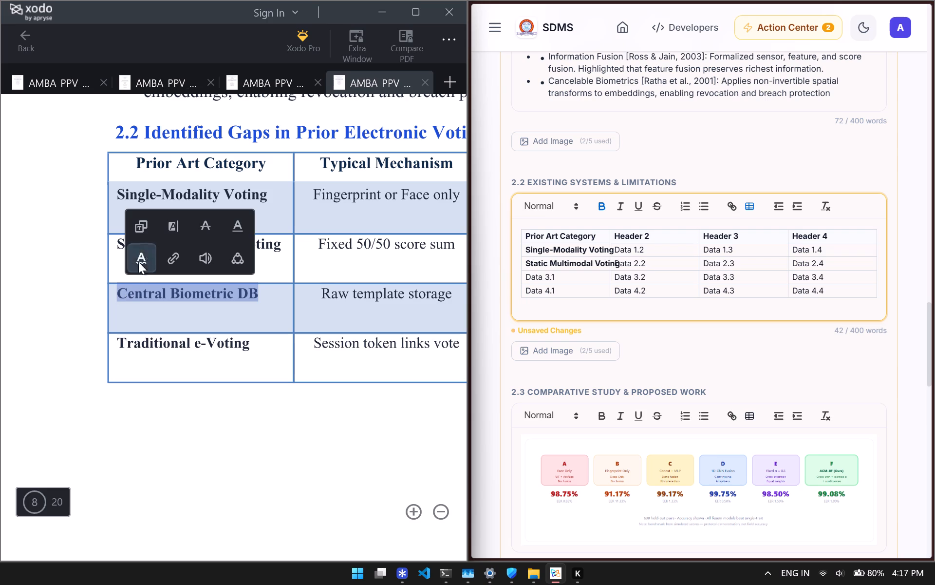
pyautogui.click(143, 229)
pyautogui.moveTo(567, 279); pyautogui.dragTo(514, 279)
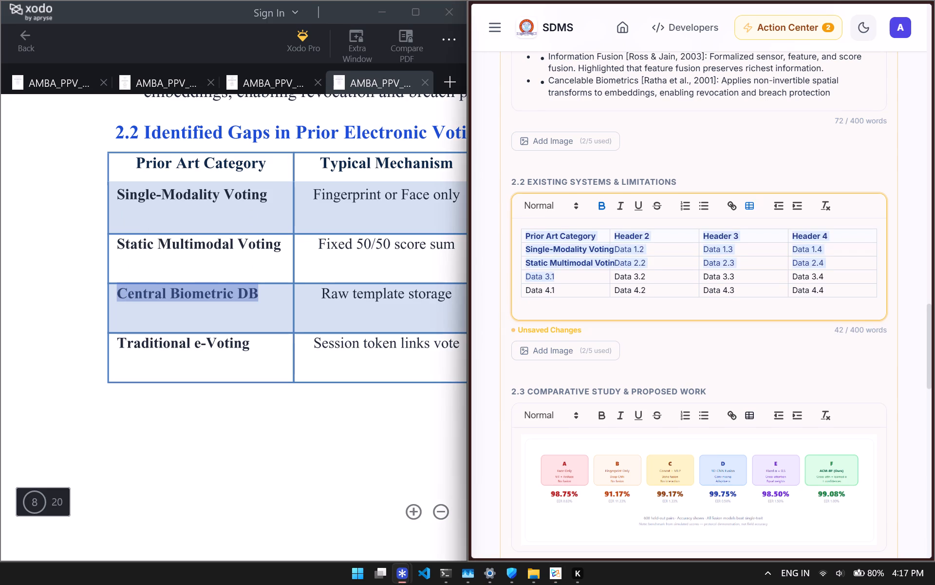
pyautogui.moveTo(514, 279); pyautogui.dragTo(526, 278)
pyautogui.hotkey('ctrl', 'b')
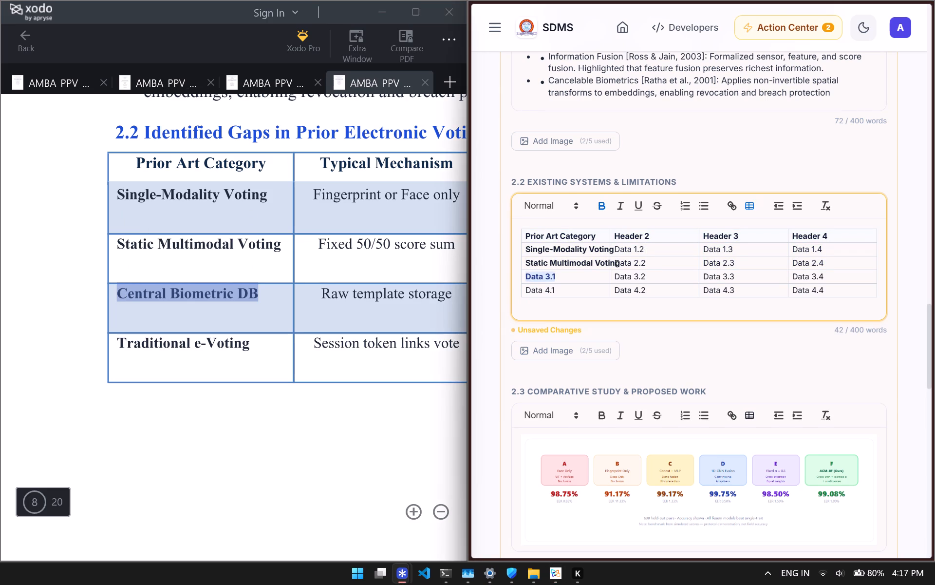
pyautogui.hotkey('ctrl', 'v')
# Replace "Data 4.1" in the new 2.2 table with "Traditional e-Voting" copied from the report, in bold.
pyautogui.moveTo(254, 341); pyautogui.dragTo(174, 343)
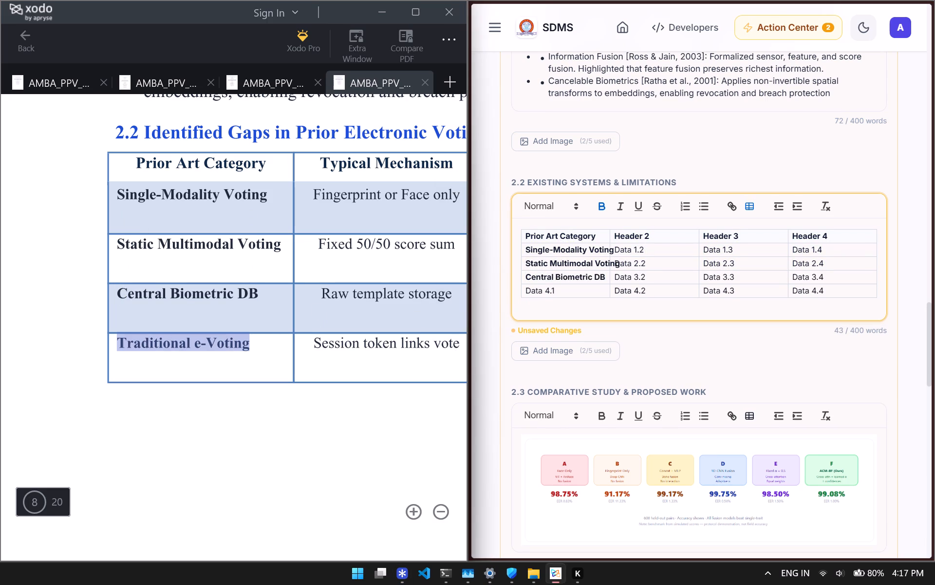
pyautogui.moveTo(174, 343); pyautogui.dragTo(112, 344)
pyautogui.hotkey('ctrl', 'c')
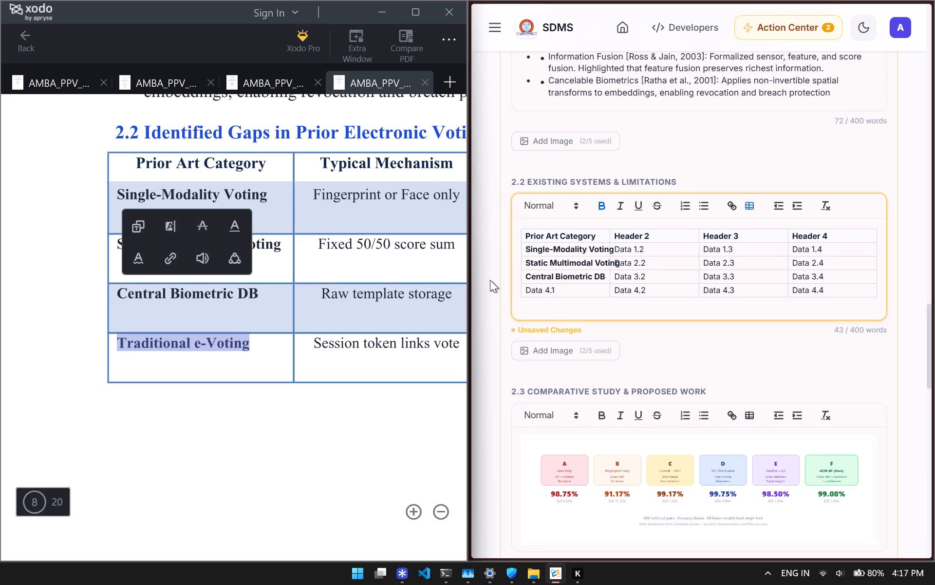
pyautogui.click(573, 293)
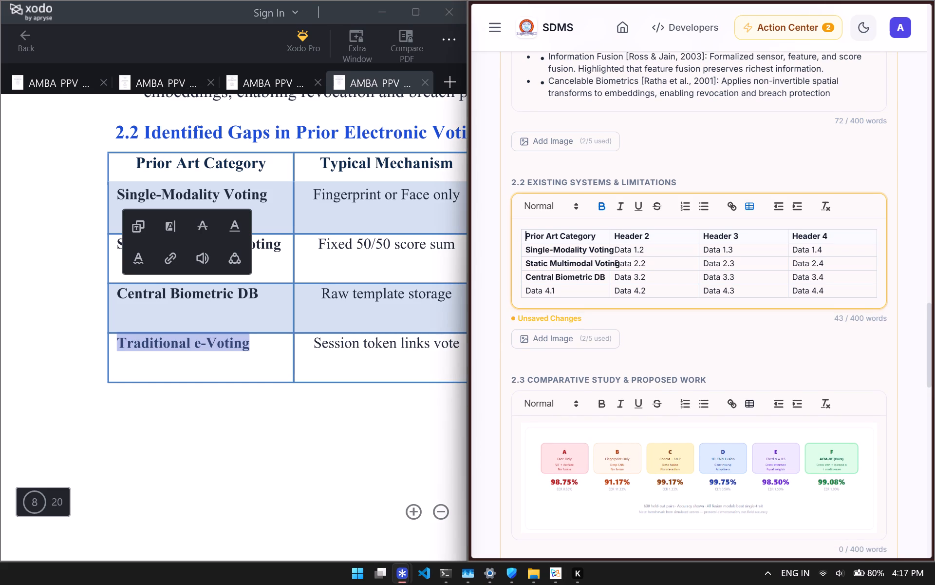
pyautogui.click(569, 291)
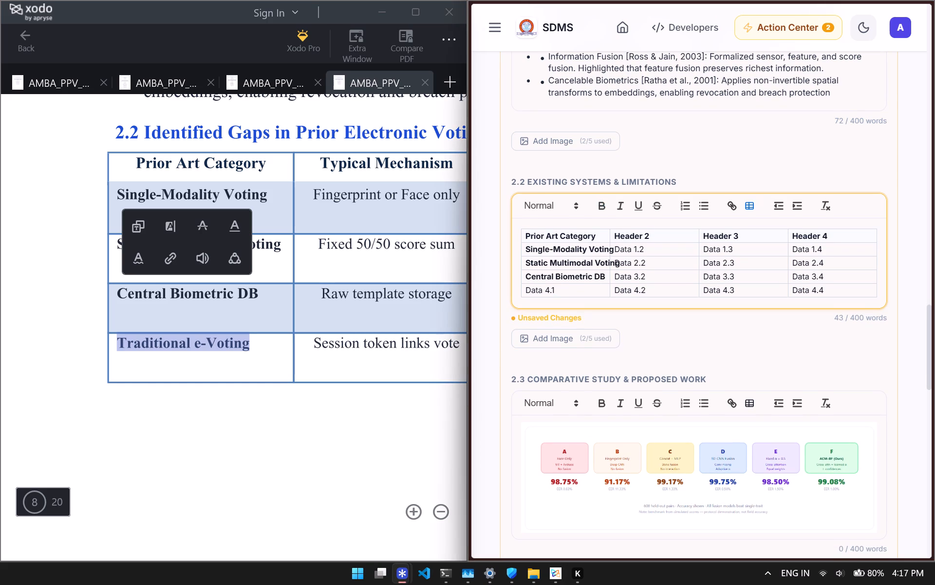
pyautogui.keyDown('ctrl'); pyautogui.moveTo(562, 289); pyautogui.dragTo(526, 291); pyautogui.keyUp('ctrl')
pyautogui.hotkey('ctrl', 'b')
pyautogui.hotkey('ctrl', 'v')
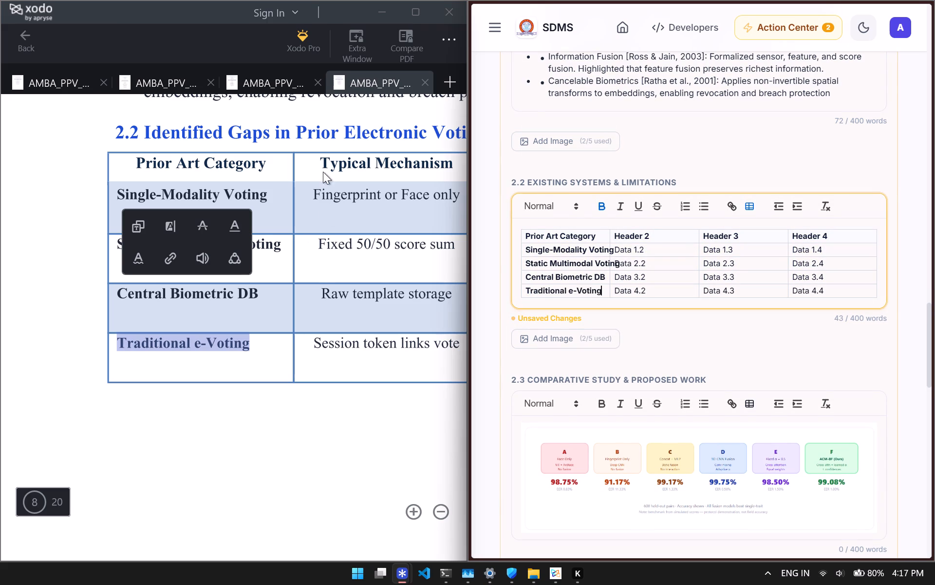
# Copy the "Typical Mechanism" heading from the report's 2.2 table over "Header 2" in the new table.
pyautogui.moveTo(319, 163); pyautogui.dragTo(424, 166)
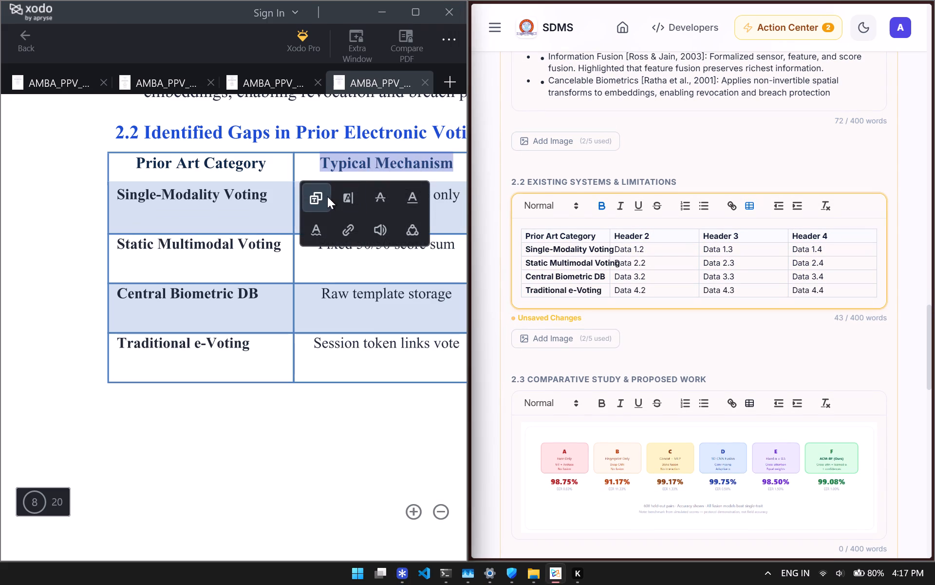
pyautogui.click(327, 196)
pyautogui.moveTo(655, 239); pyautogui.dragTo(614, 238)
pyautogui.hotkey('ctrl', 'v')
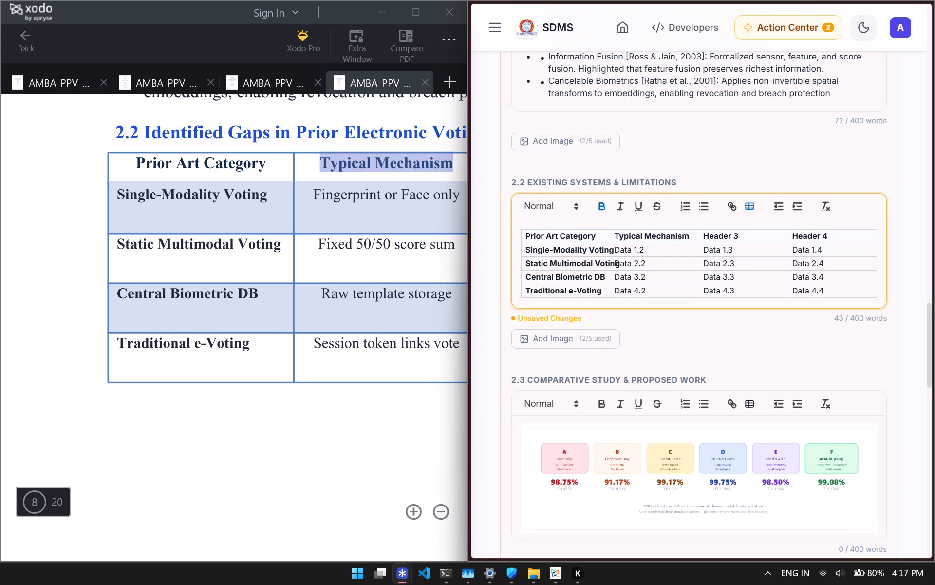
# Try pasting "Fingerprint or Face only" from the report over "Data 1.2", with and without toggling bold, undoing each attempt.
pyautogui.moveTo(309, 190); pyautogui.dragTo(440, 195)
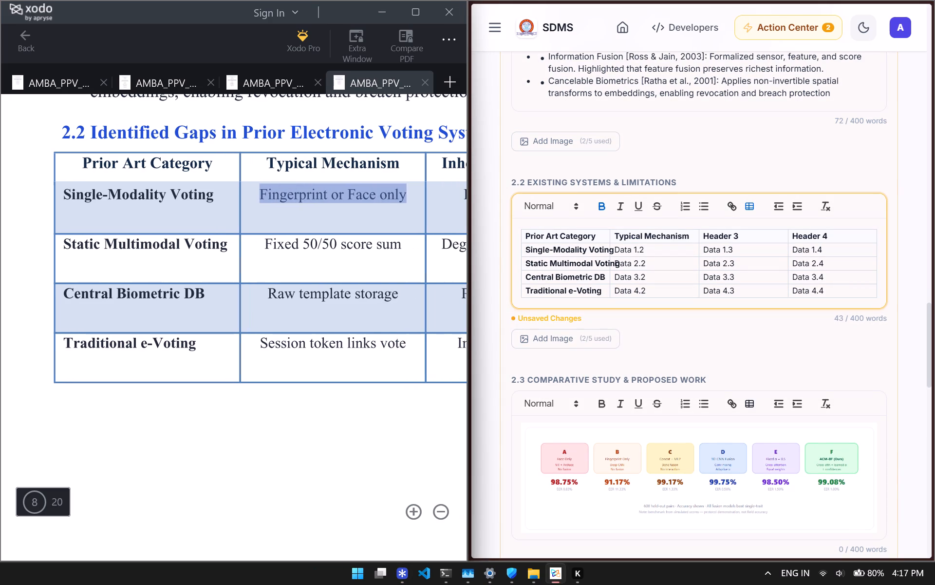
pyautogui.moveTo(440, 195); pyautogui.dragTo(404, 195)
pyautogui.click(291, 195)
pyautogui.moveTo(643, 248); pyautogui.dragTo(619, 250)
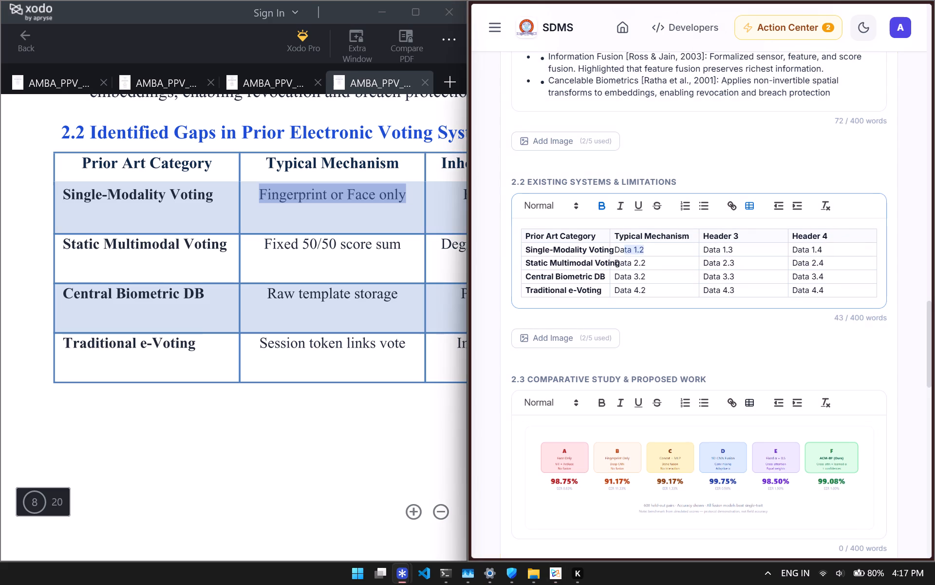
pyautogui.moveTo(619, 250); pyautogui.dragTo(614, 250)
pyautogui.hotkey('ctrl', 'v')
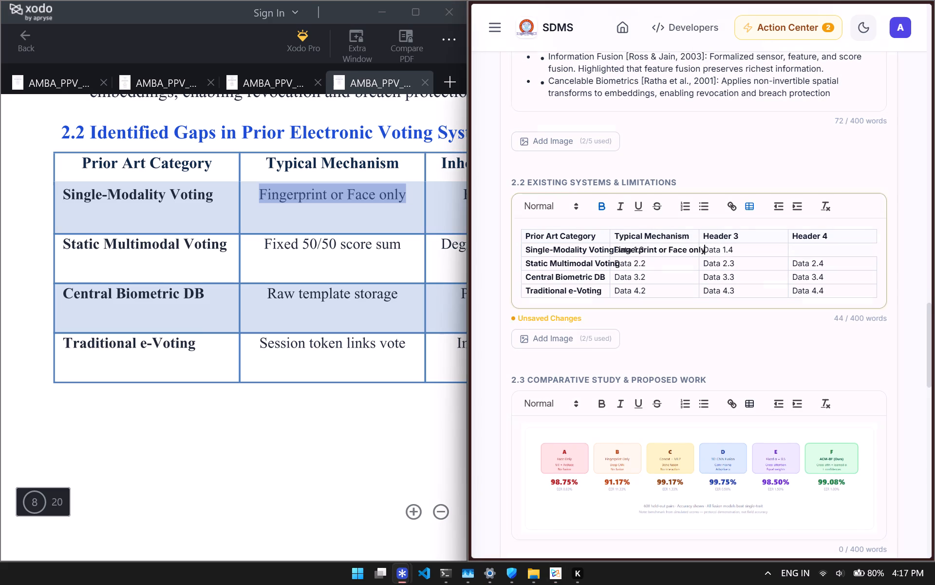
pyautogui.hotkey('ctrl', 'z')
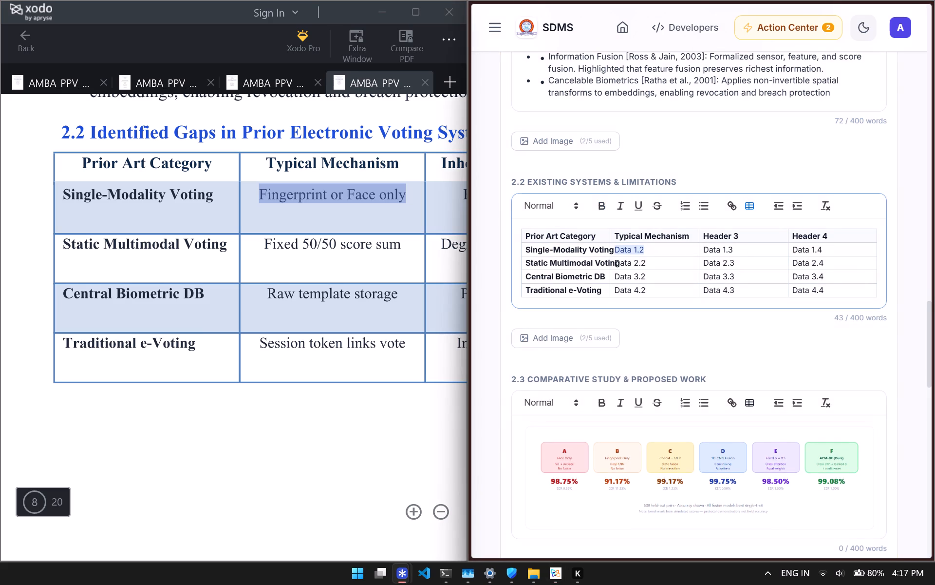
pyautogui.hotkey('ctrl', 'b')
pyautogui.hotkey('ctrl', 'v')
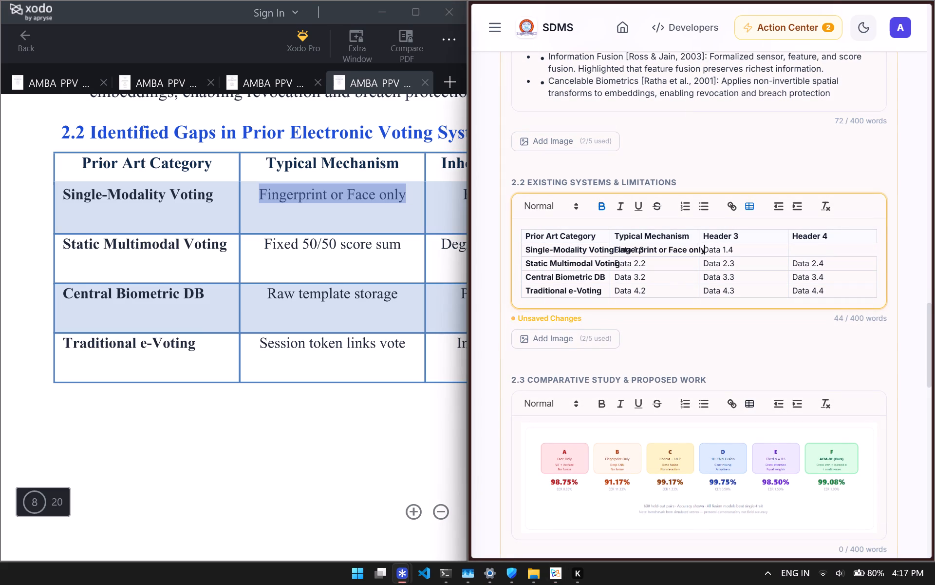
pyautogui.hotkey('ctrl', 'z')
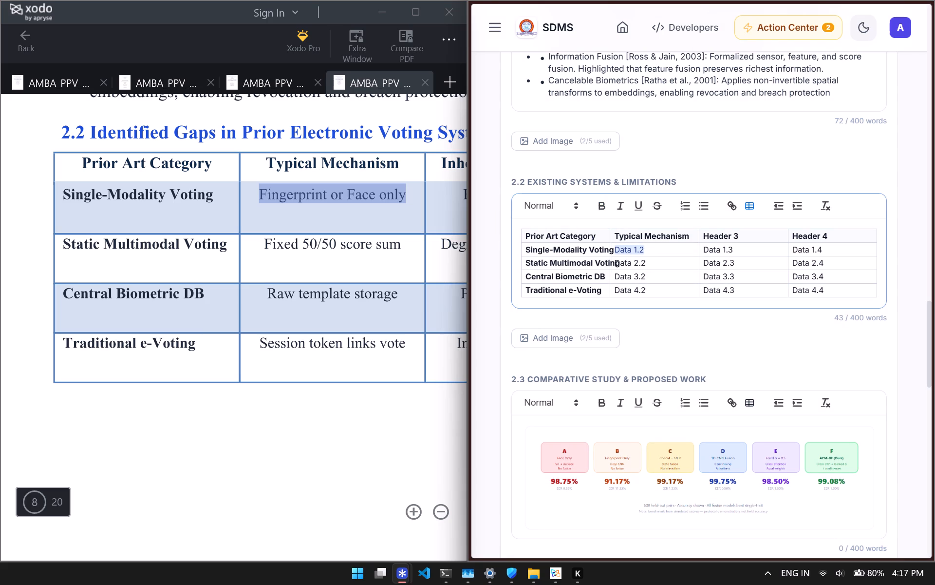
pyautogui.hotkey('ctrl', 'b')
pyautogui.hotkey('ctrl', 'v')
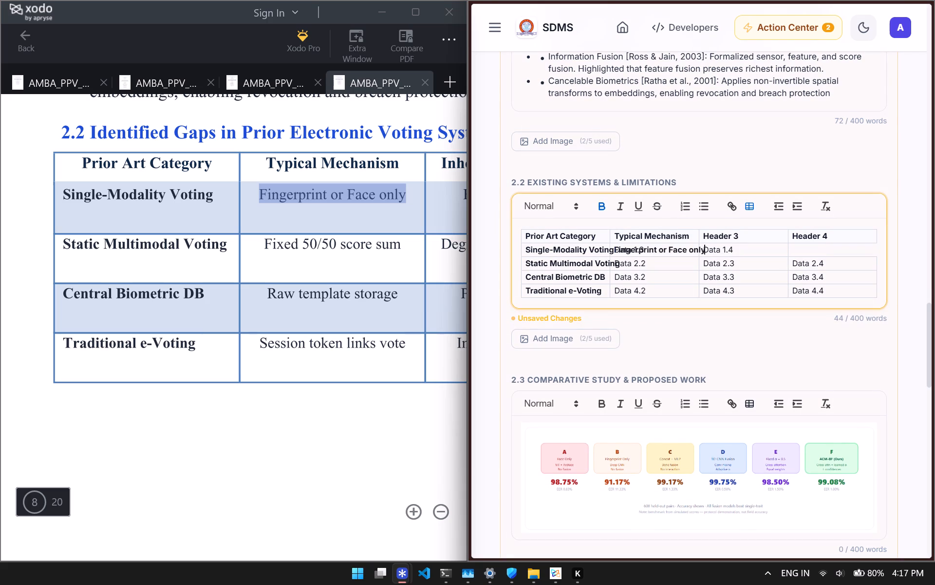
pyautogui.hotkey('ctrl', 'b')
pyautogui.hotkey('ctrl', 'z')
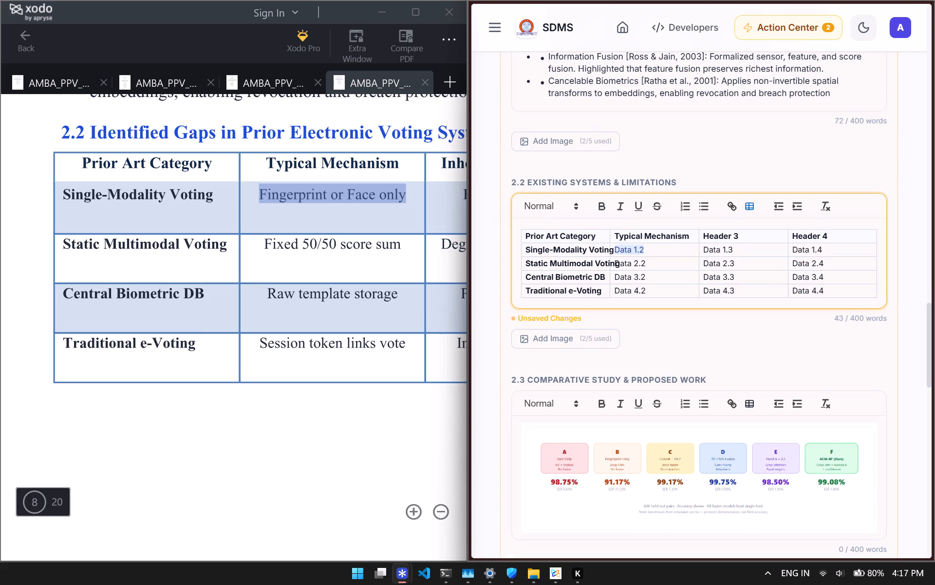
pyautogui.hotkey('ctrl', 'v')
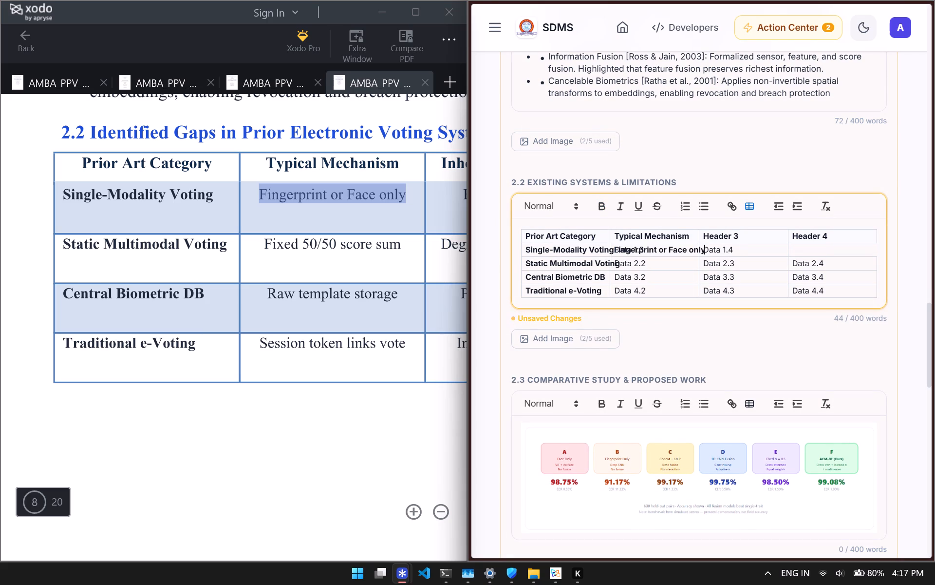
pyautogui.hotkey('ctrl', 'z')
# Clear "Data 1.2" in the new 2.2 table and fill the emptied cell with "Fingerprint or Face only" copied from the report.
pyautogui.click(680, 254)
pyautogui.press('BackSpace')
pyautogui.press('BackSpace')
pyautogui.press('BackSpace')
pyautogui.press('BackSpace')
pyautogui.press('BackSpace')
pyautogui.press('BackSpace')
pyautogui.press('BackSpace')
pyautogui.press('BackSpace')
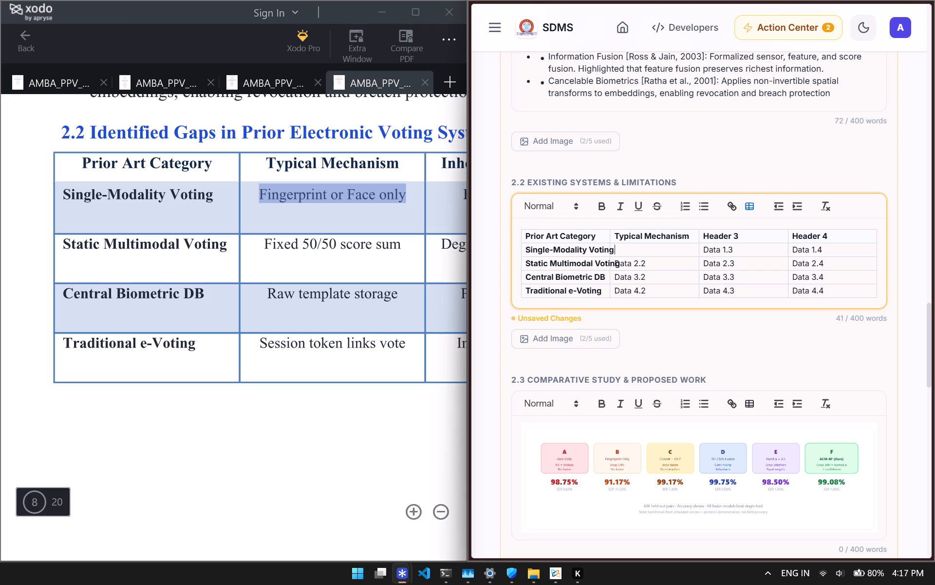
pyautogui.rightClick(355, 187)
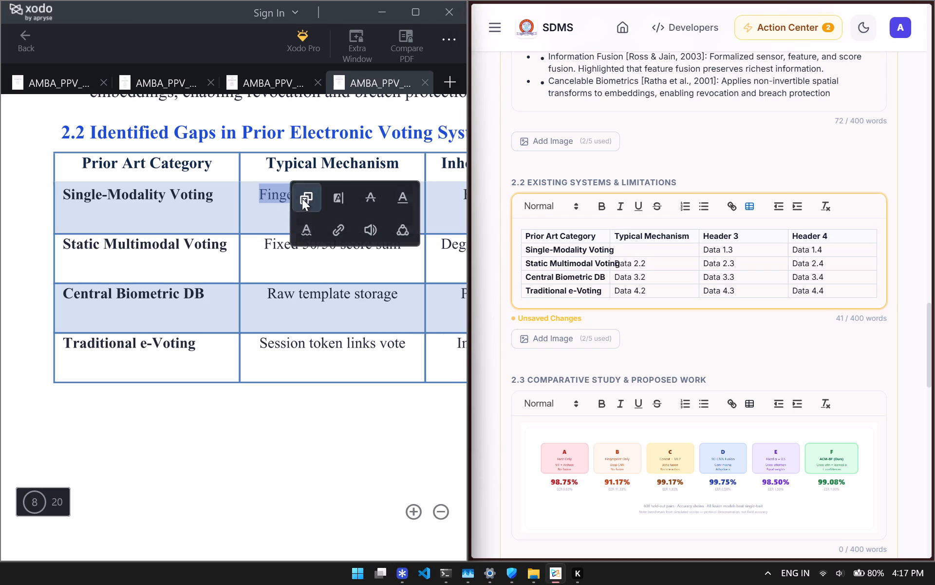
pyautogui.click(301, 199)
pyautogui.click(636, 251)
pyautogui.rightClick(636, 251)
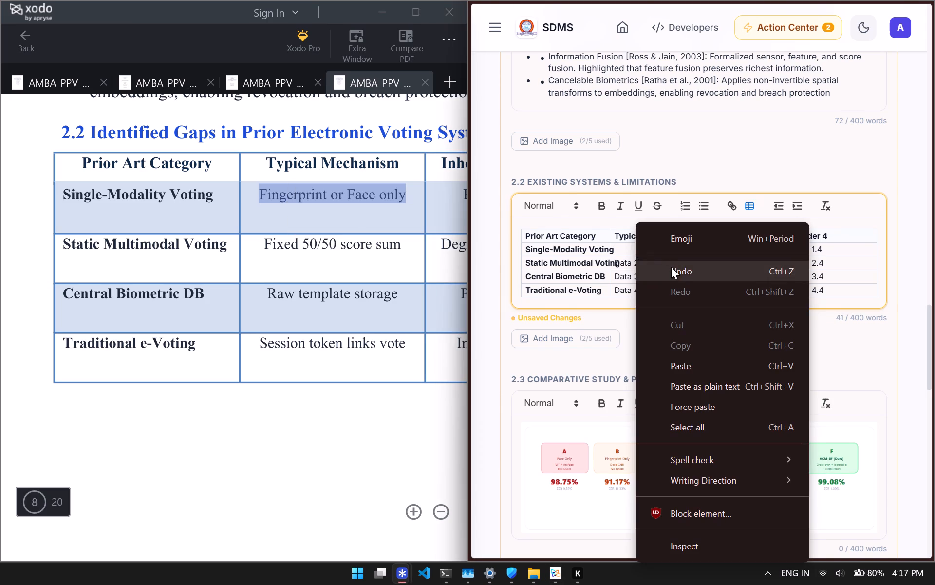
pyautogui.click(692, 364)
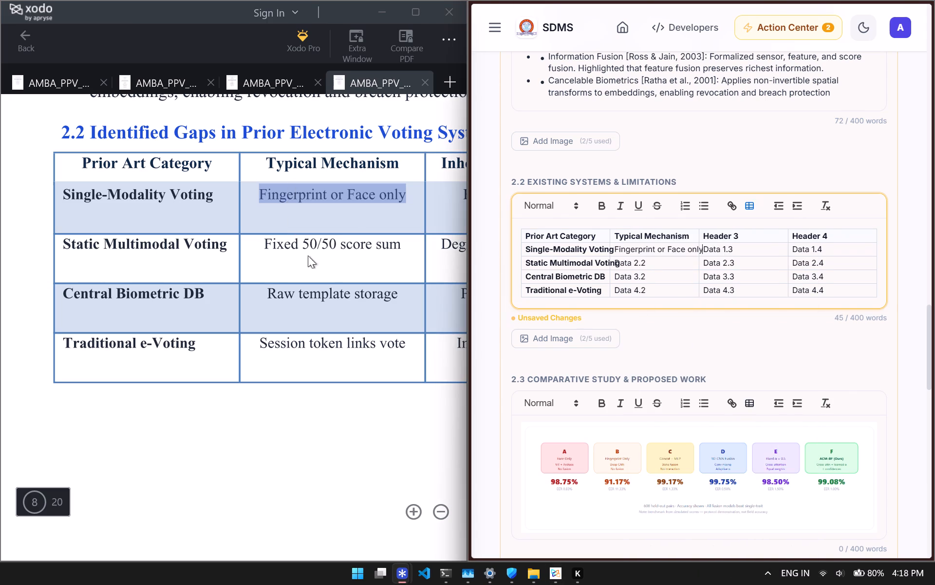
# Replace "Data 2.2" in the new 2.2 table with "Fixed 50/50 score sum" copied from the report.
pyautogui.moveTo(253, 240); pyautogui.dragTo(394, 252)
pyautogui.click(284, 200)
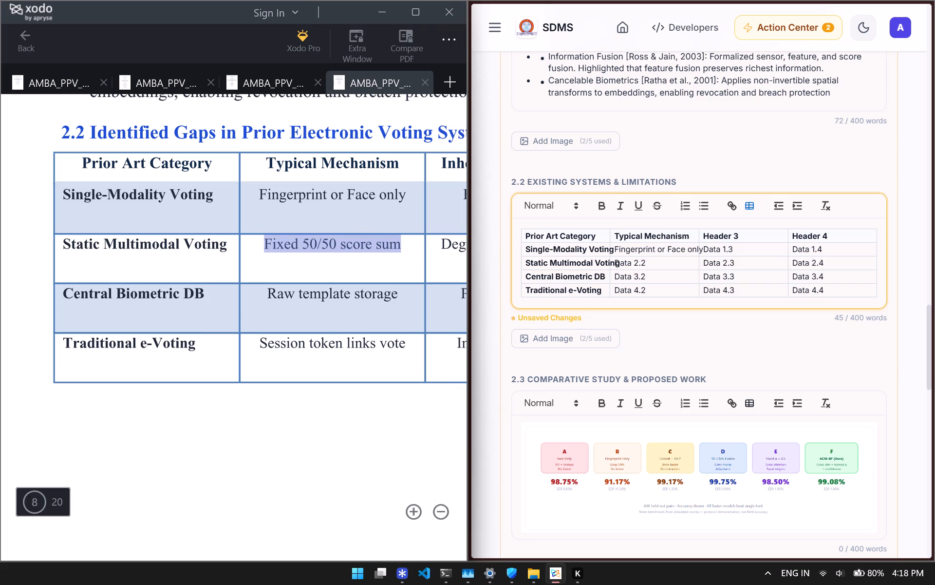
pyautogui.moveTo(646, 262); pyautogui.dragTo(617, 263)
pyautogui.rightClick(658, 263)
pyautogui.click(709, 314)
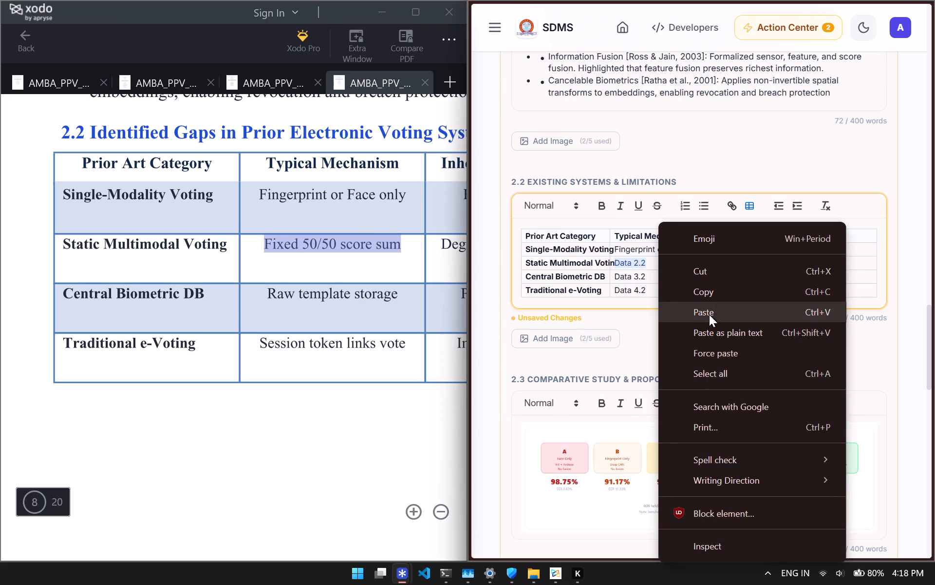
# Copy "Raw template storage" from the report, maximize the form's window and paste the text over "Data 2.2" in the 2.2 table.
pyautogui.moveTo(402, 288); pyautogui.dragTo(280, 295)
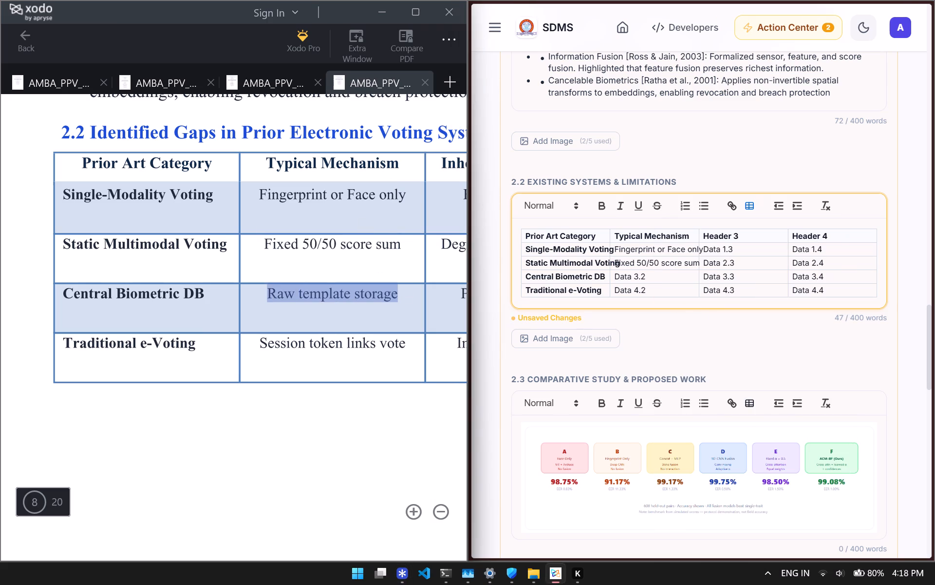
pyautogui.moveTo(280, 295); pyautogui.dragTo(264, 298)
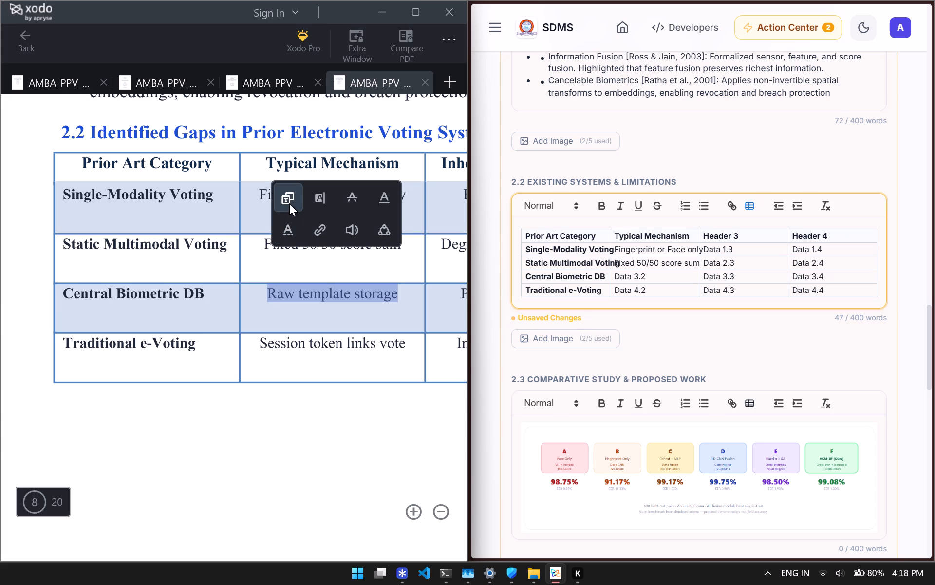
pyautogui.click(289, 203)
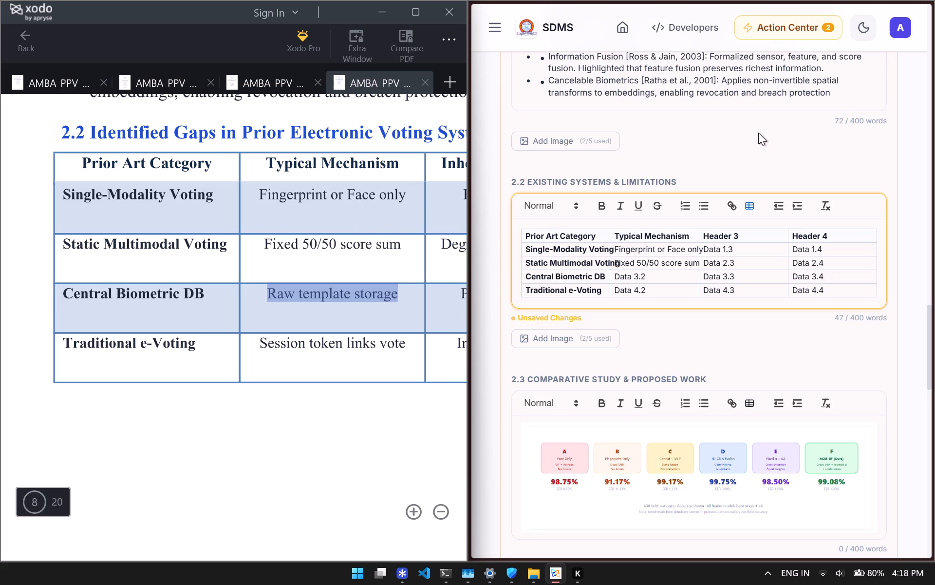
pyautogui.hotkey('ctrl', 'Up')
pyautogui.click(615, 88)
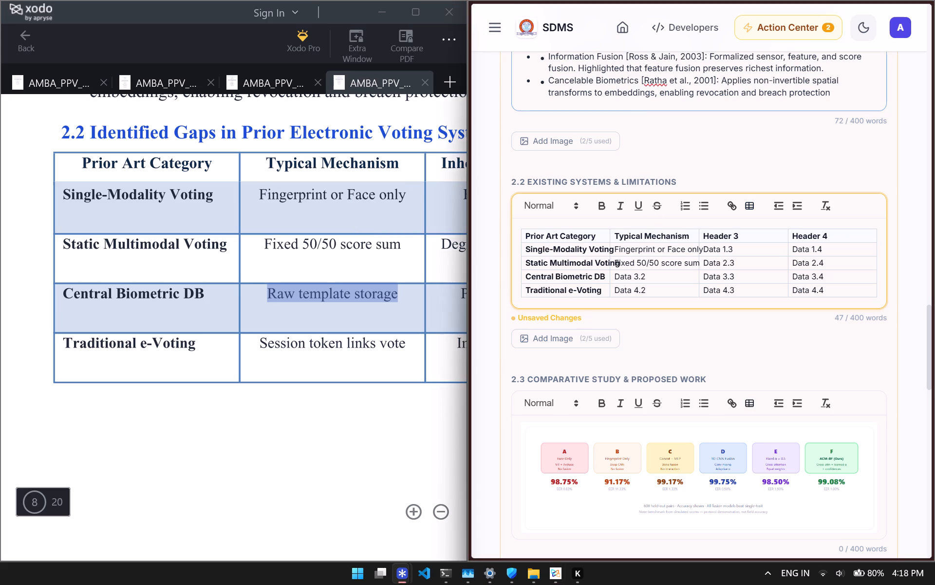
pyautogui.click(645, 111)
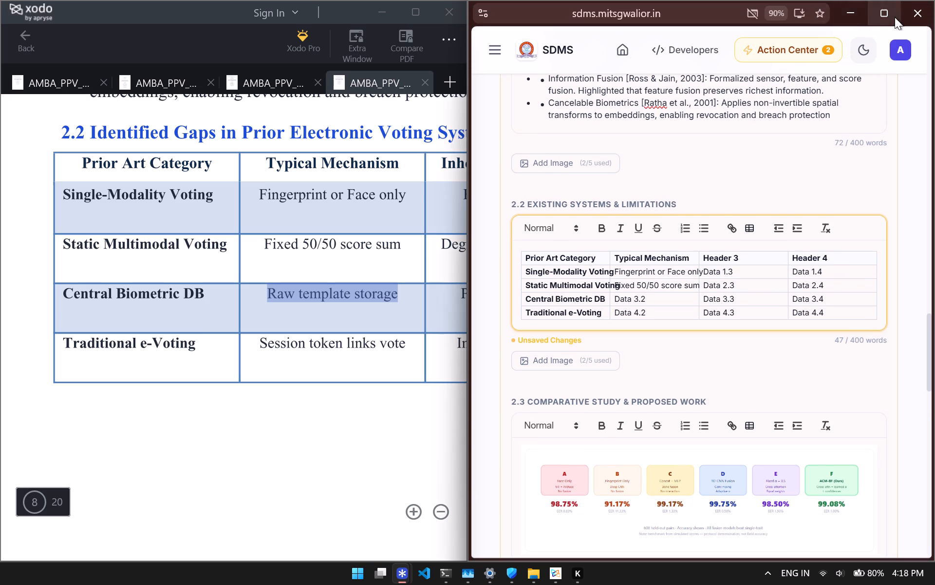
pyautogui.click(895, 17)
pyautogui.scroll(2, 510, 320)
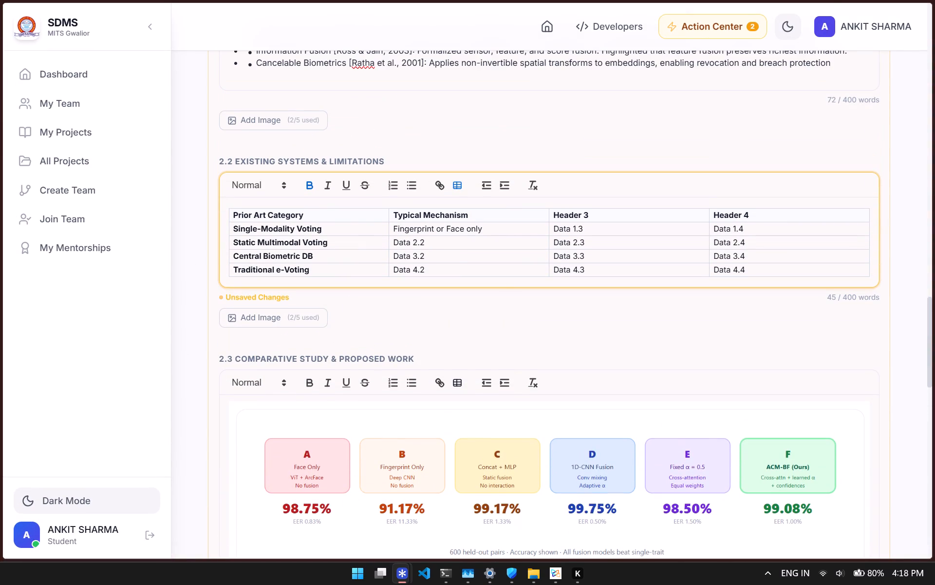
pyautogui.moveTo(444, 246); pyautogui.dragTo(391, 239)
pyautogui.hotkey('ctrl', 'v')
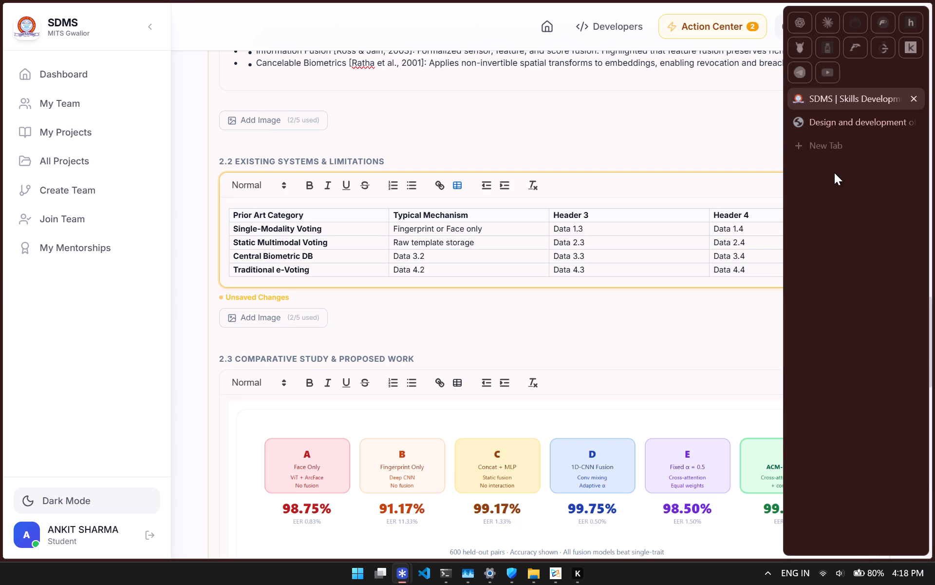
# Copy "Session token links vote" from the report's Traditional e-Voting row and return to the SDMS form.
pyautogui.hotkey('alt', 'Tab')
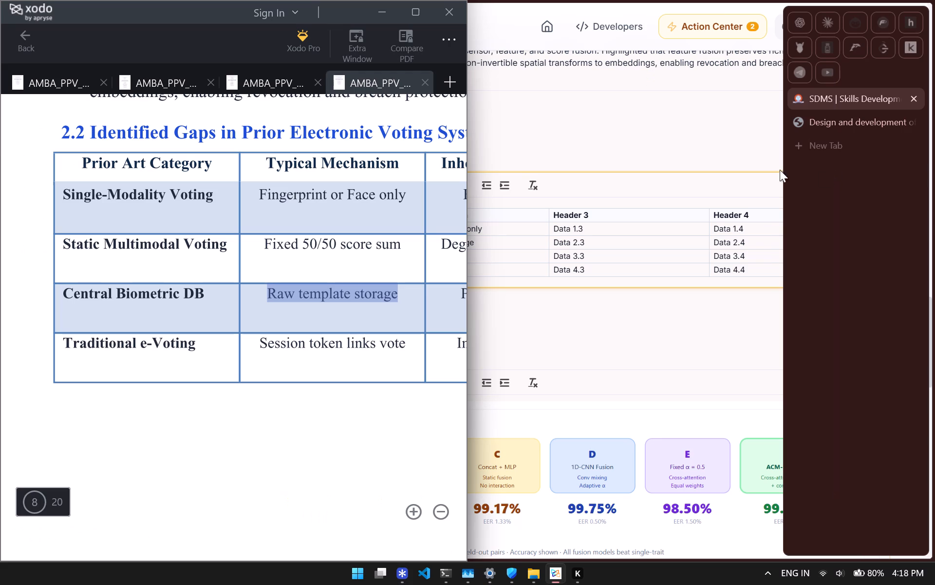
pyautogui.moveTo(263, 341); pyautogui.dragTo(384, 348)
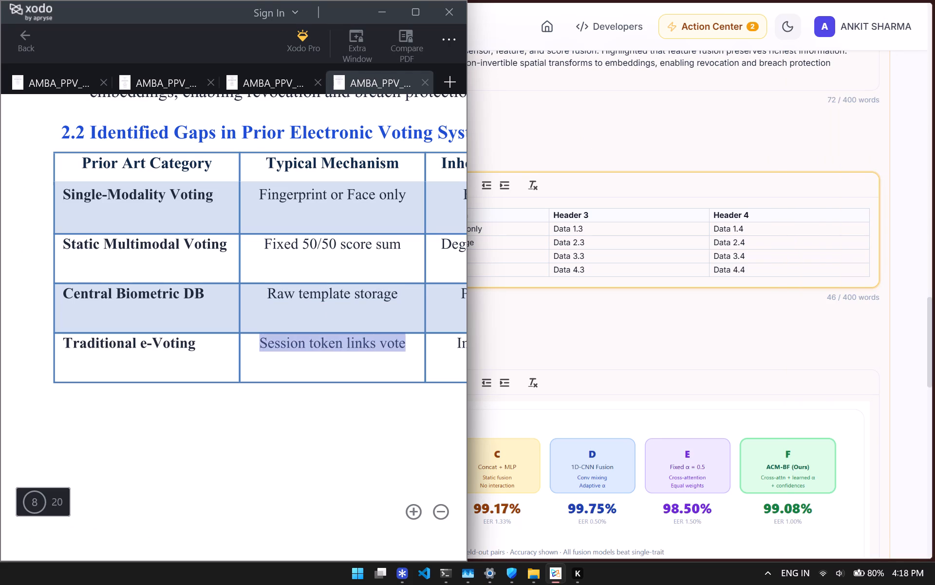
pyautogui.moveTo(384, 348); pyautogui.dragTo(405, 349)
pyautogui.click(290, 284)
pyautogui.click(569, 284)
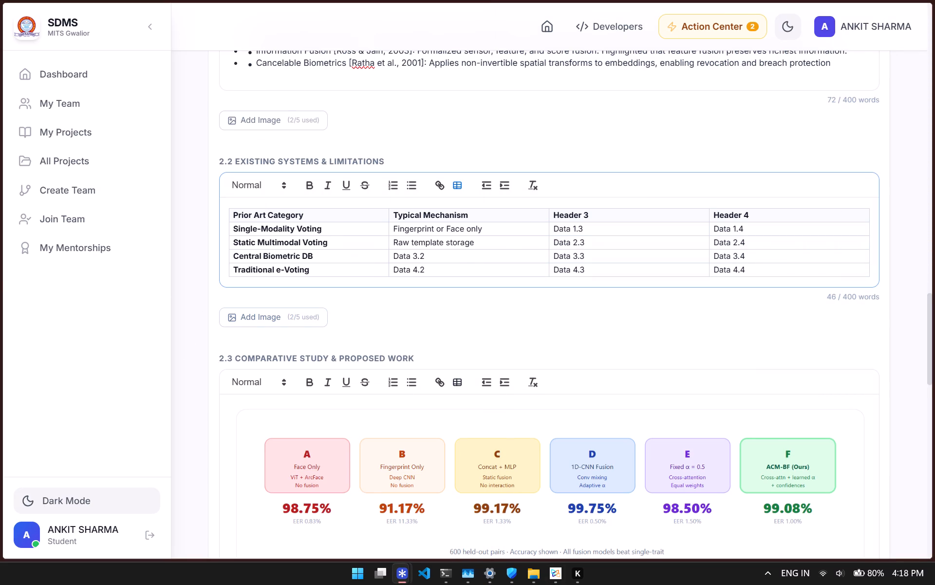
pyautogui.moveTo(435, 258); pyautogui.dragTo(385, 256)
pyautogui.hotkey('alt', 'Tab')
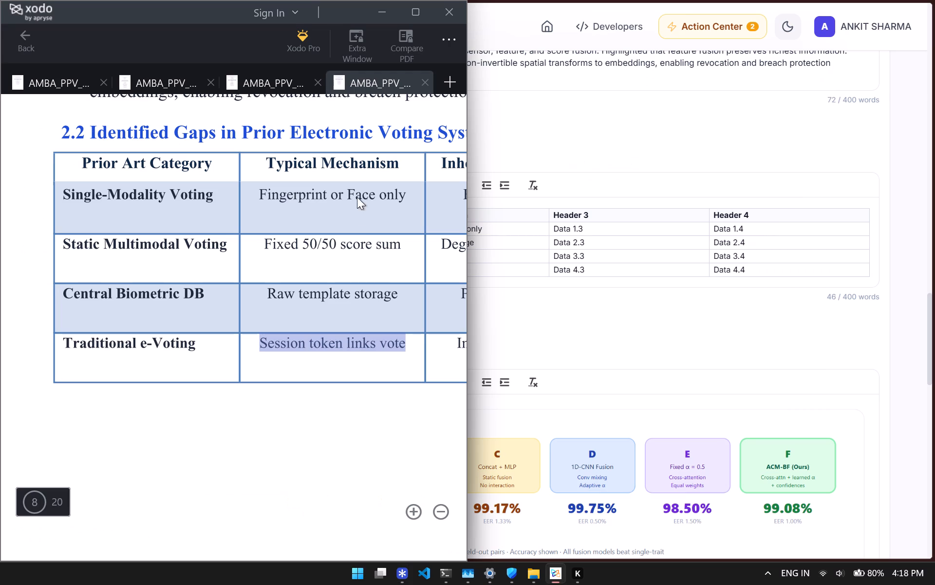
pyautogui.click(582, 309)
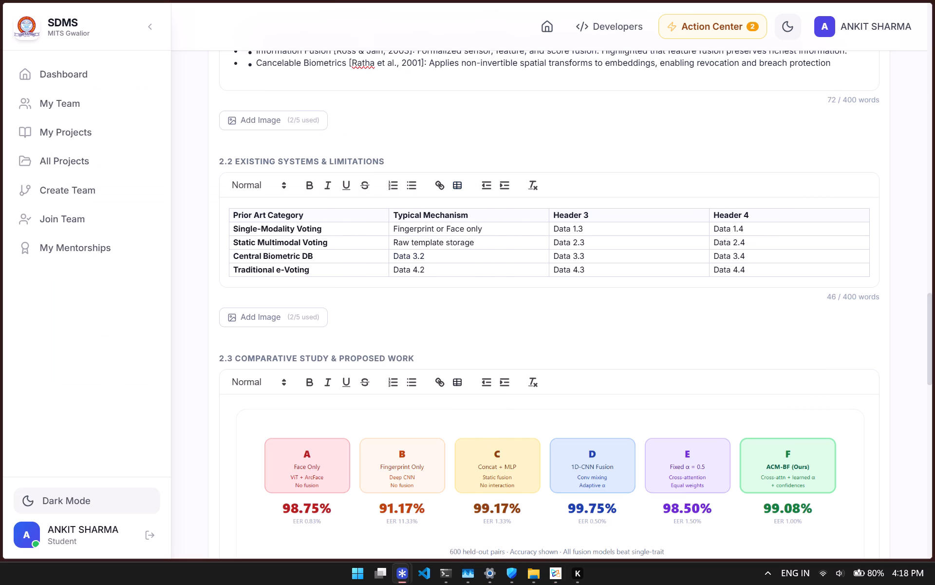
# Copy "Fixed 50/50 score sum" from the report and paste it over "Raw template storage" in the form's Static Multimodal Voting row.
pyautogui.hotkey('alt', 'Tab')
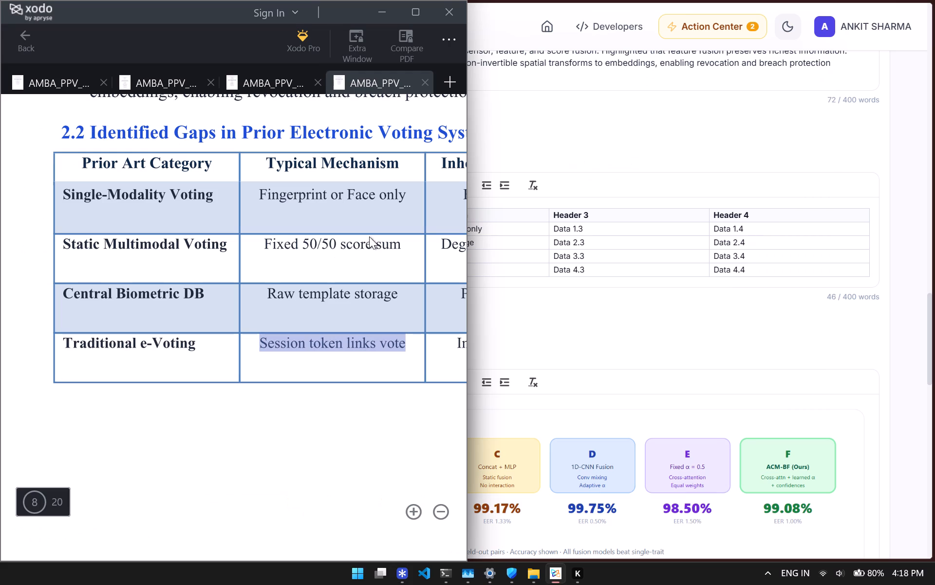
pyautogui.moveTo(397, 237); pyautogui.dragTo(277, 243)
pyautogui.click(290, 267)
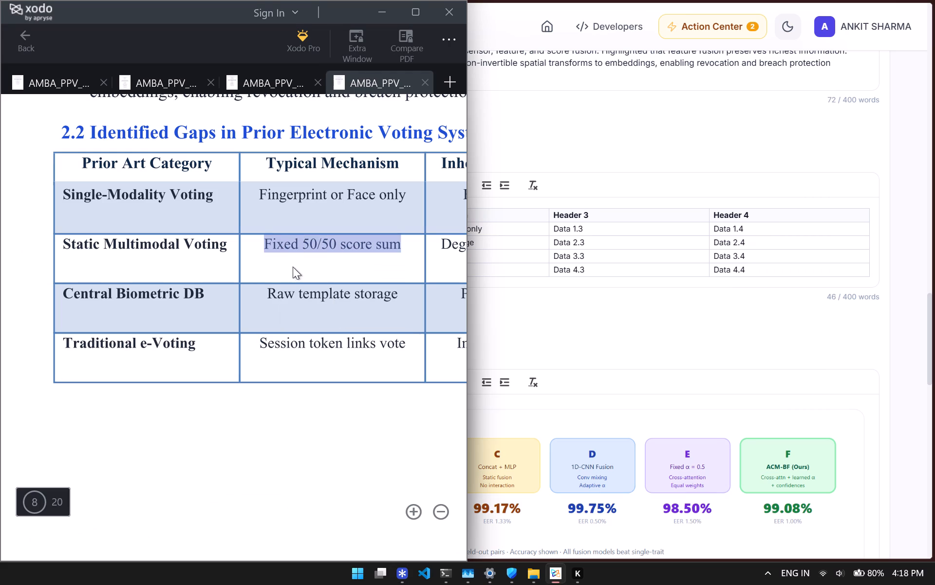
pyautogui.hotkey('alt', 'Tab')
pyautogui.moveTo(446, 253); pyautogui.dragTo(446, 254)
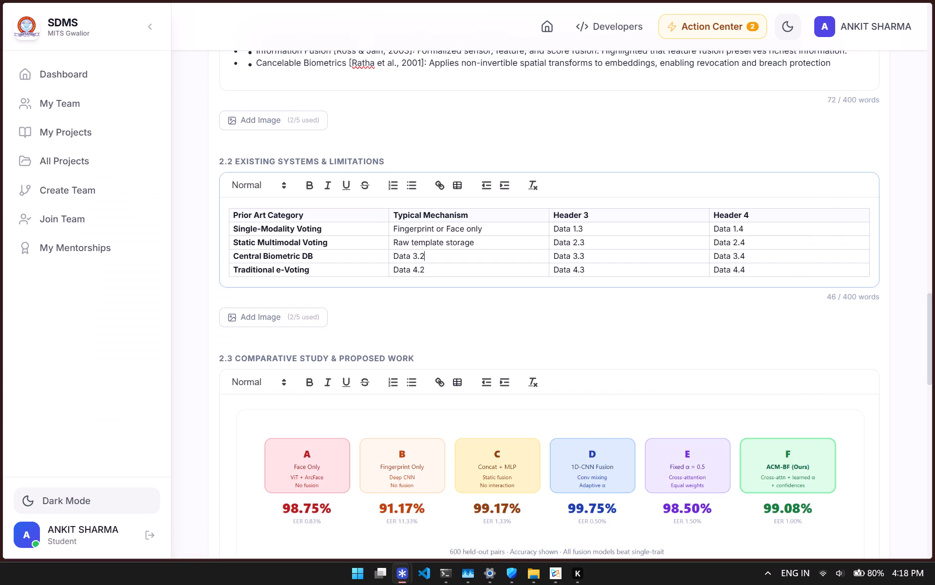
pyautogui.moveTo(446, 254); pyautogui.dragTo(429, 257)
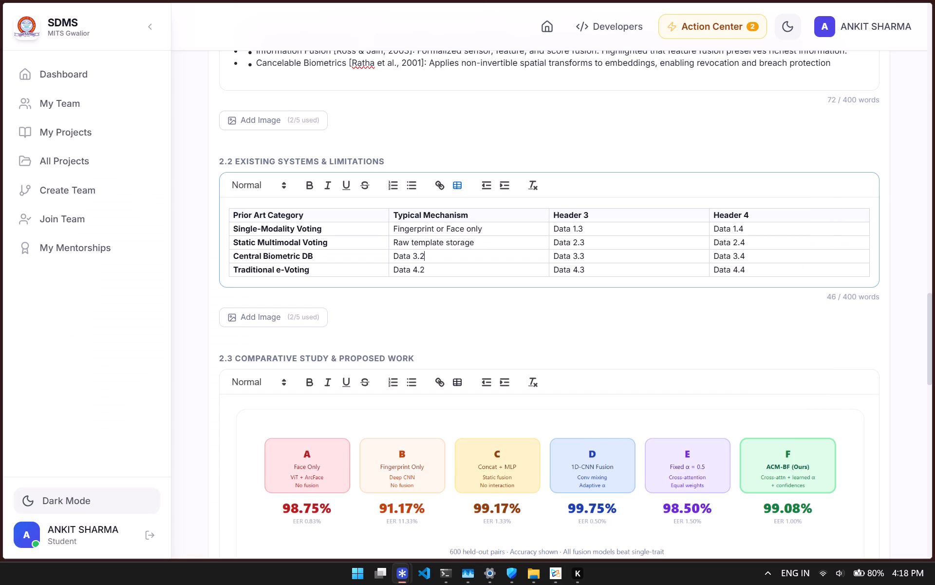
pyautogui.moveTo(475, 244); pyautogui.dragTo(393, 244)
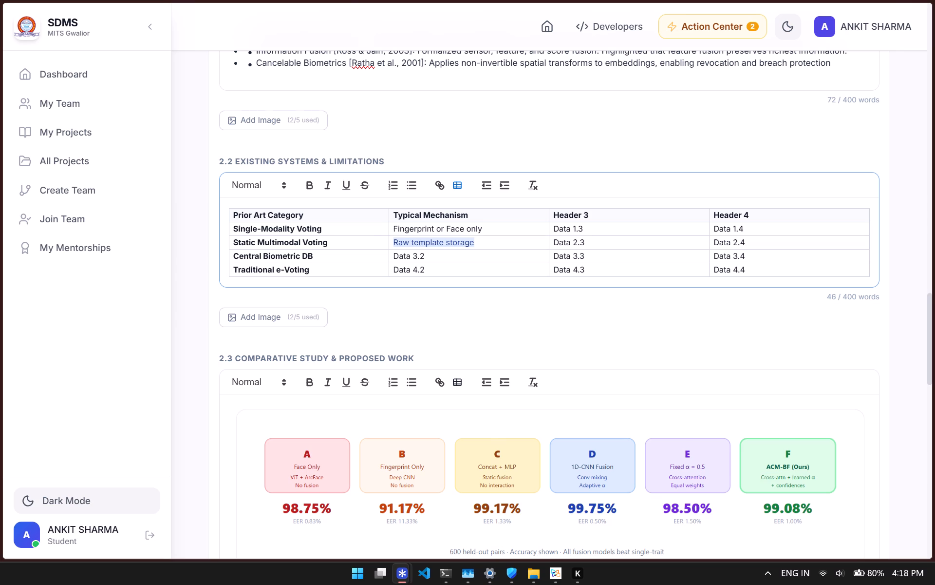
pyautogui.hotkey('ctrl', 'v')
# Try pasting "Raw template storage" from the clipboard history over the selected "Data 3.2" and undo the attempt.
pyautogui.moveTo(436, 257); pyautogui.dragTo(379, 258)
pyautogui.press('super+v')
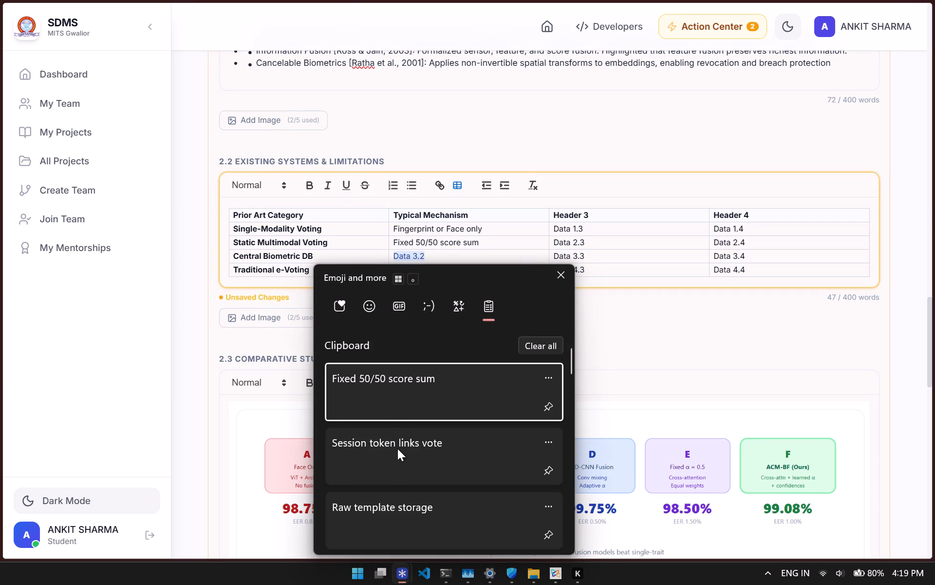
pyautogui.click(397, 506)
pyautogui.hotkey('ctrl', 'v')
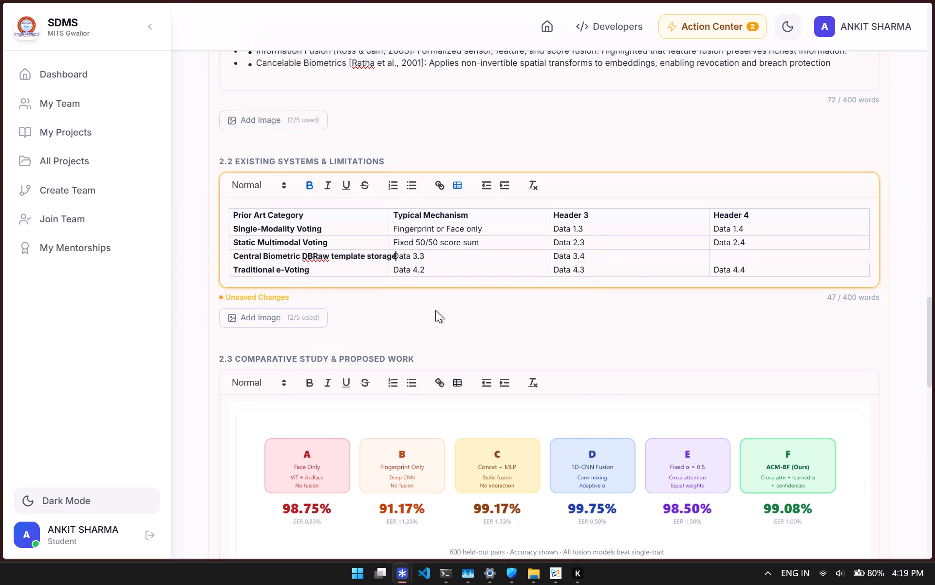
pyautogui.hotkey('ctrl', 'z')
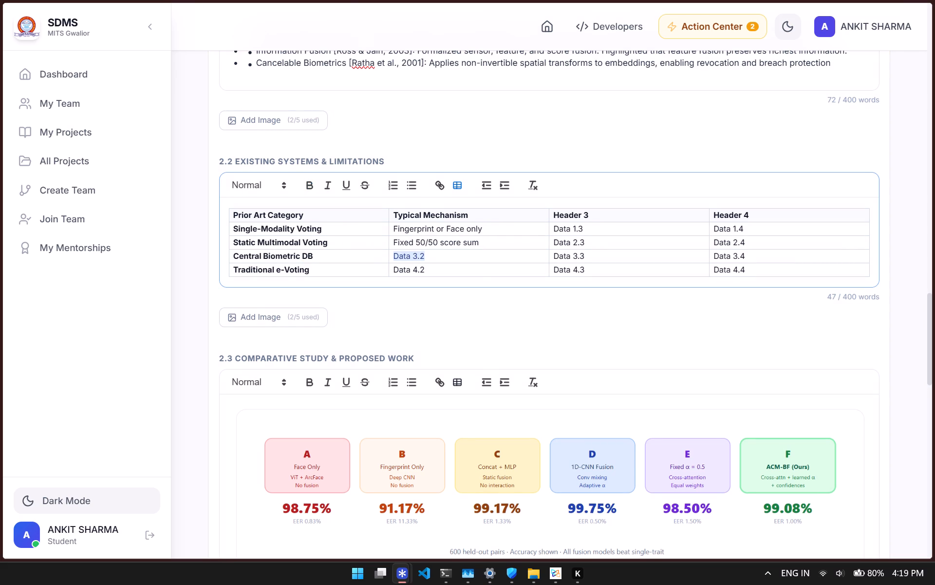
# Clear "Data 3.2" in the Central Biometric DB row and fill the emptied cell with "Raw template storage" from the clipboard history.
pyautogui.click(430, 259)
pyautogui.press('BackSpace')
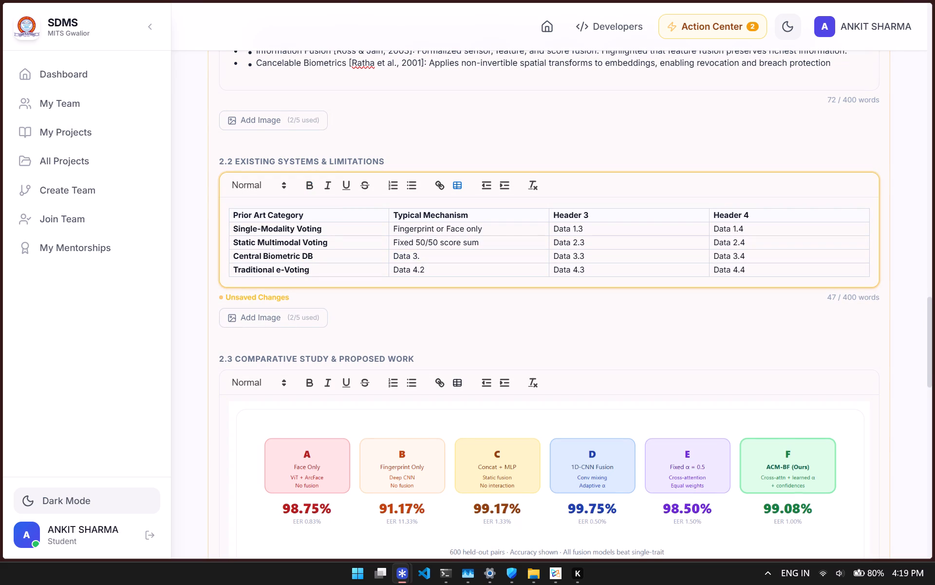
pyautogui.press('BackSpace')
pyautogui.press('BackSpace')
pyautogui.press('BackSpace')
pyautogui.press('BackSpace')
pyautogui.press('BackSpace')
pyautogui.press('BackSpace')
pyautogui.press('BackSpace')
pyautogui.press('super+v')
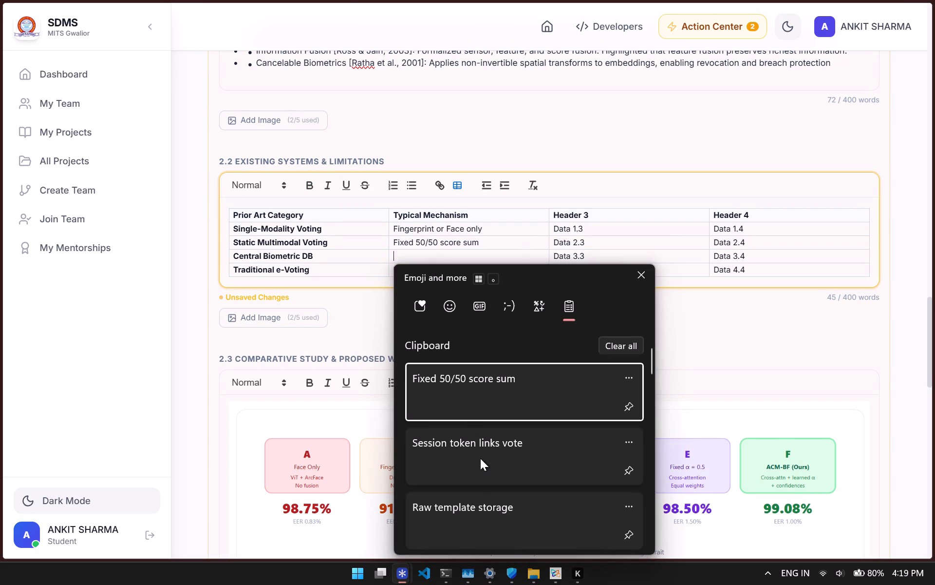
pyautogui.click(477, 517)
pyautogui.hotkey('ctrl', 'v')
# Replace "Data 4.2" in the Traditional e-Voting row with "Session token links vote" from the clipboard history.
pyautogui.moveTo(428, 268); pyautogui.dragTo(402, 270)
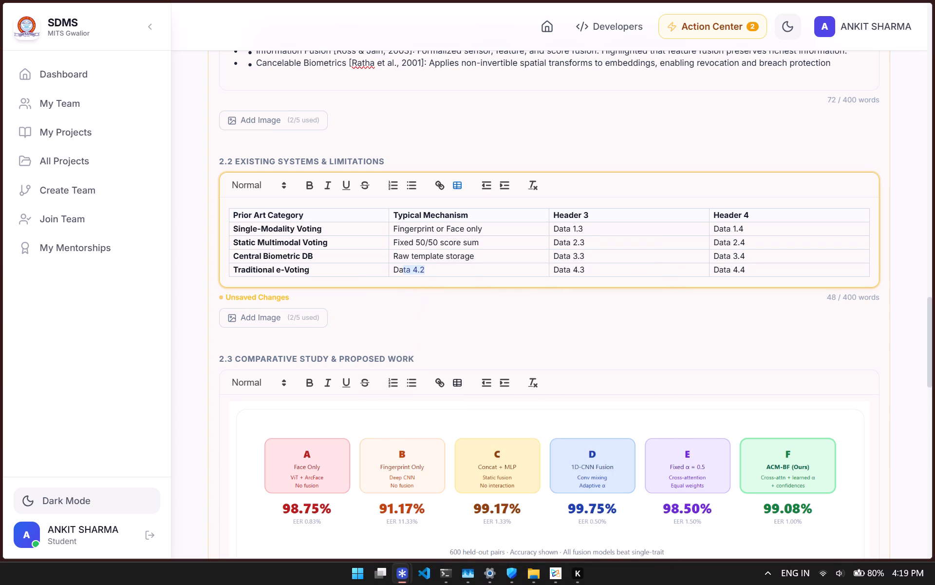
pyautogui.moveTo(402, 270); pyautogui.dragTo(394, 270)
pyautogui.press('super+v')
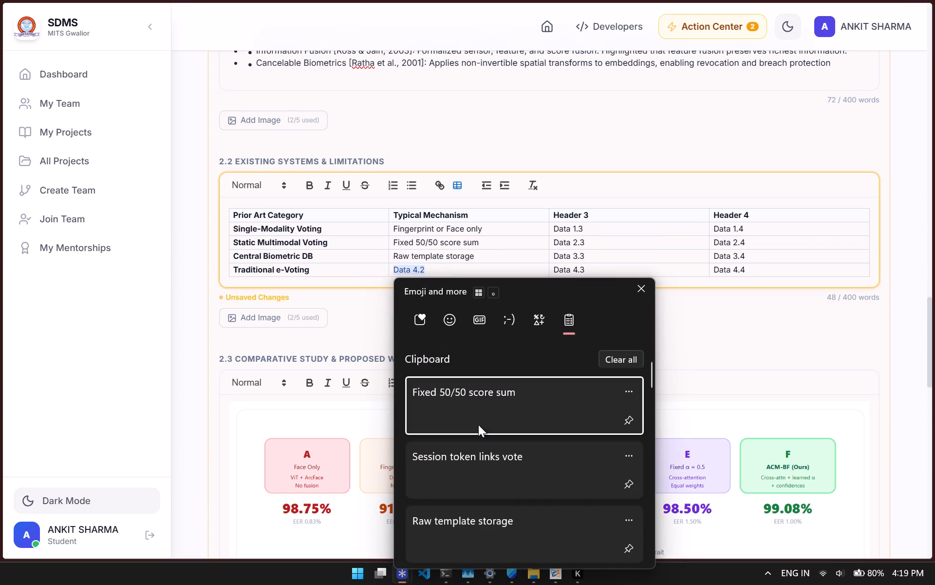
pyautogui.click(481, 467)
pyautogui.hotkey('ctrl', 'v')
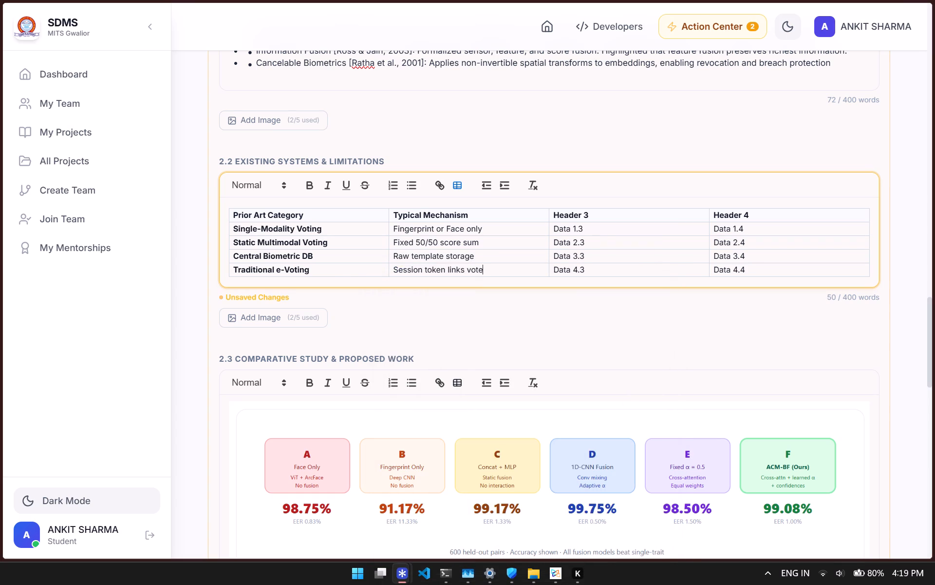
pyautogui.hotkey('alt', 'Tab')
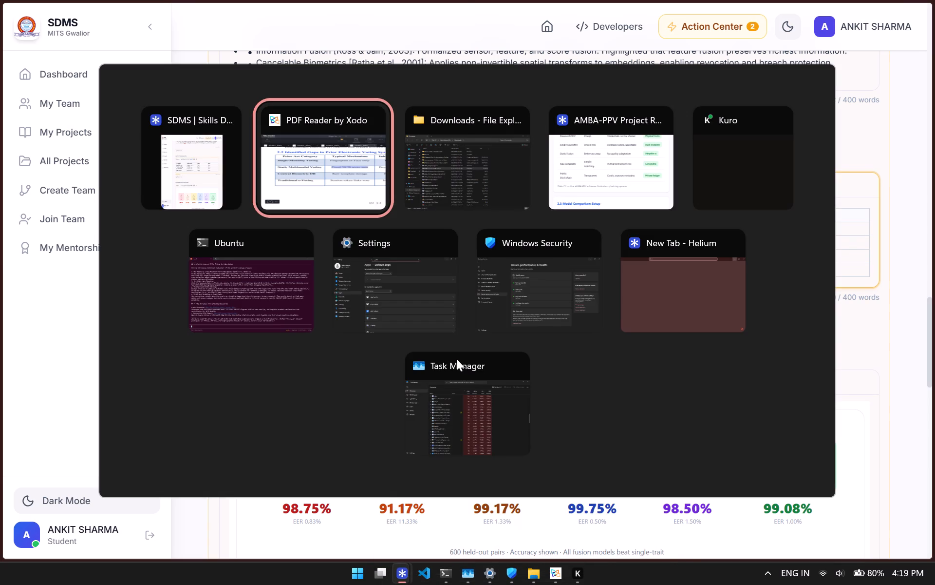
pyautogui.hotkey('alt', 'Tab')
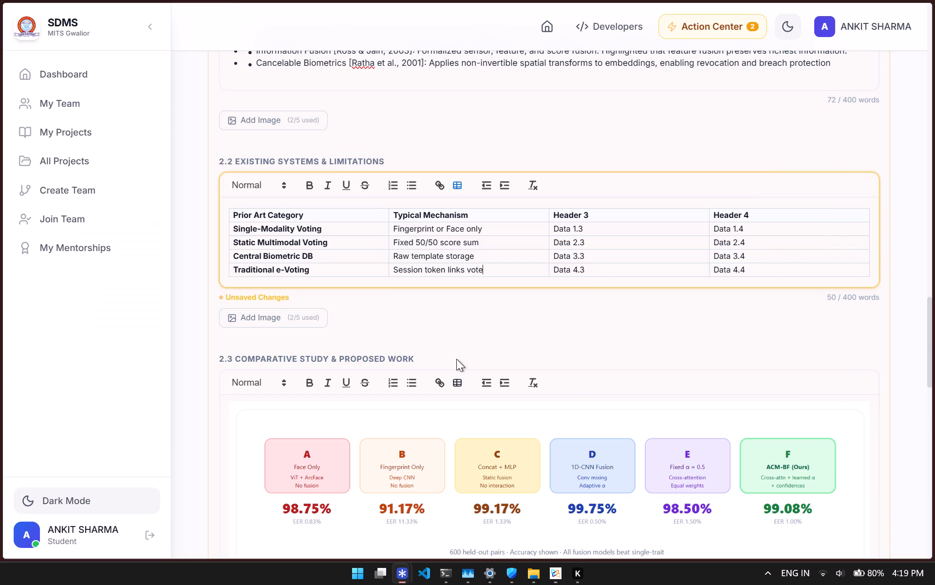
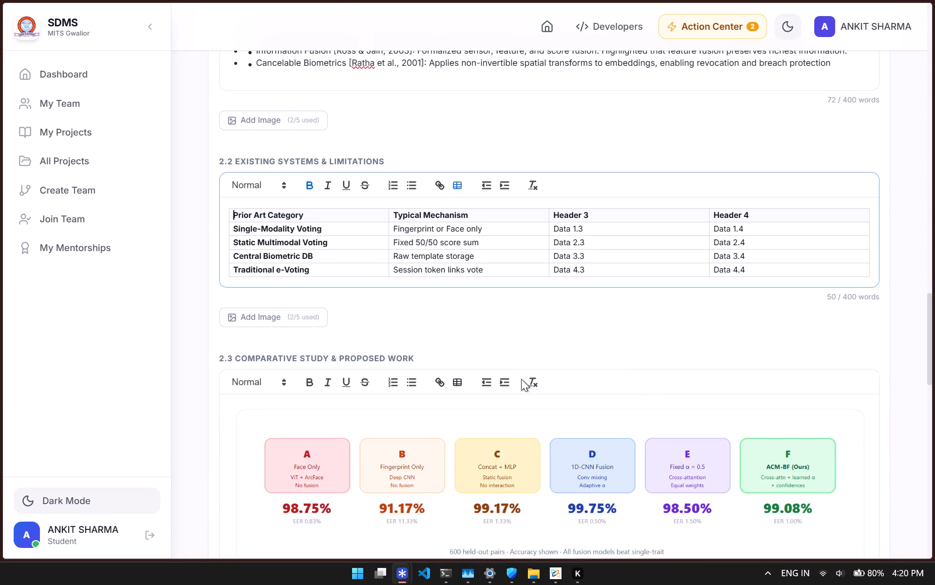
# Run the plagiarism check on the report draft.
pyautogui.scroll(-17, 520, 356)
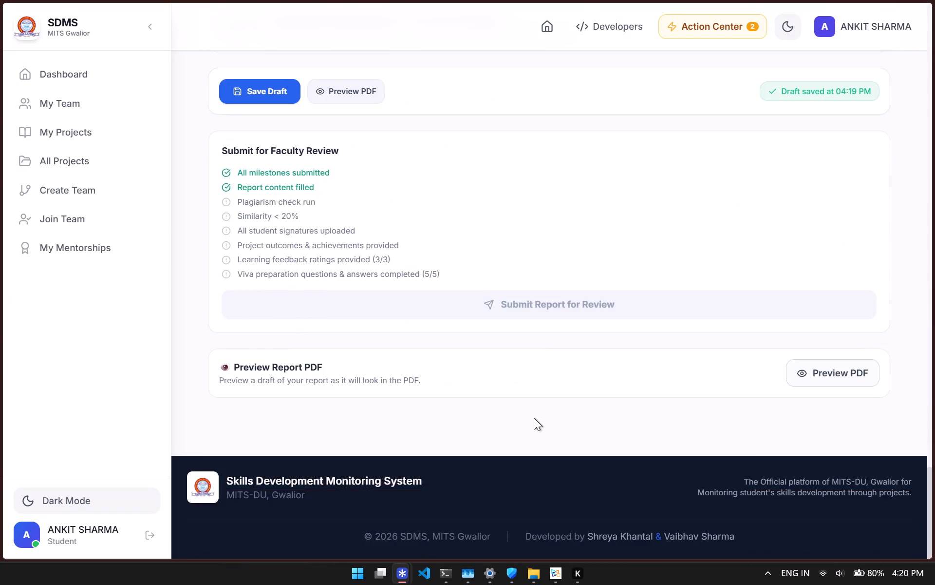
pyautogui.scroll(3, 534, 418)
pyautogui.click(812, 180)
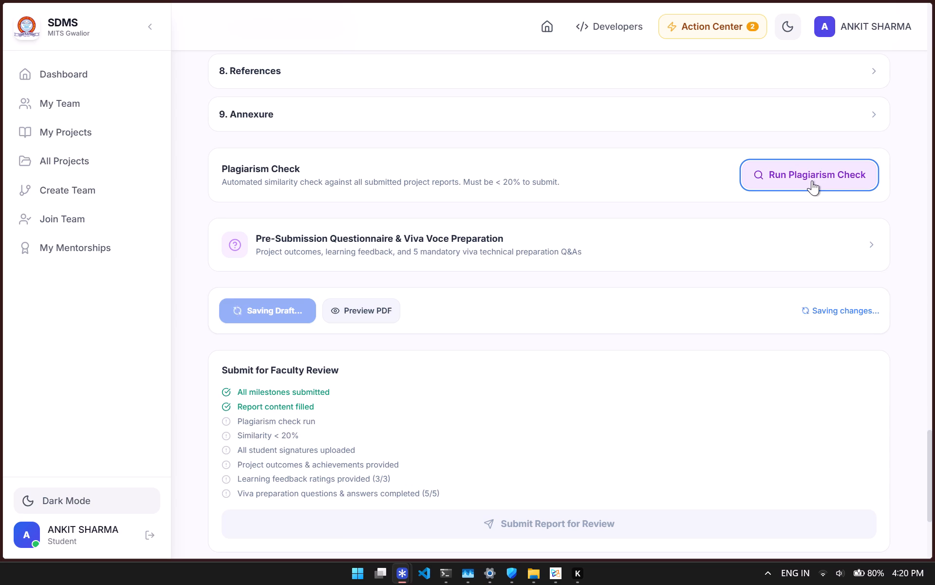
pyautogui.click(812, 180)
# Review the 2.2 Existing Systems & Limitations table, the 2.3 comparison figure and the list of remaining report sections.
pyautogui.scroll(2, 767, 263)
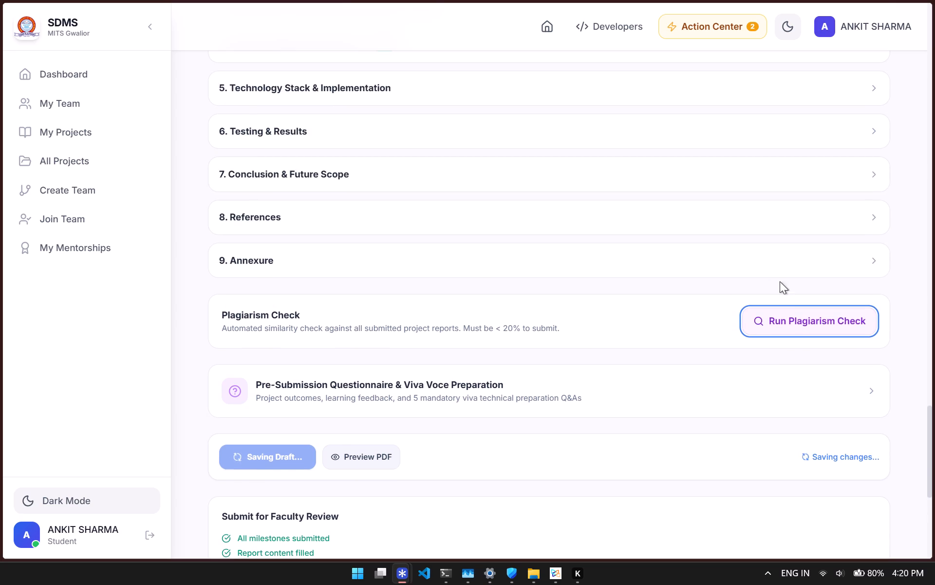
pyautogui.scroll(2, 791, 331)
pyautogui.scroll(1, 634, 345)
pyautogui.scroll(-2, 715, 348)
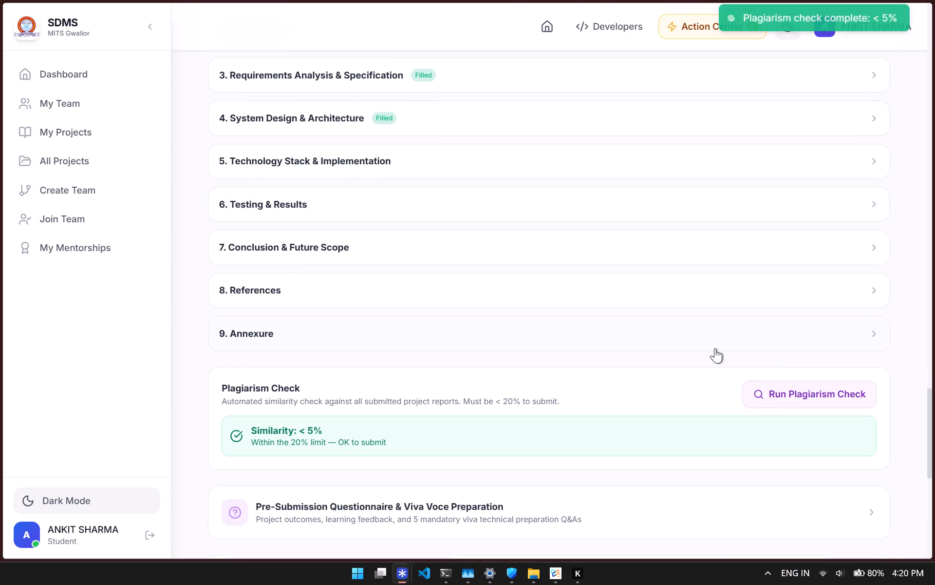
pyautogui.scroll(1, 826, 417)
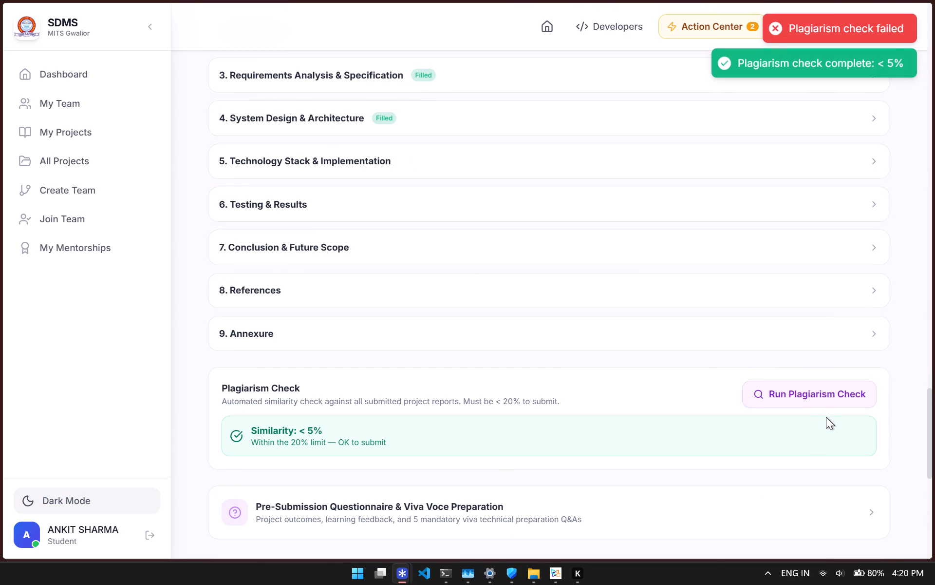
pyautogui.scroll(3, 826, 417)
pyautogui.scroll(3, 226, 337)
pyautogui.scroll(2, 258, 273)
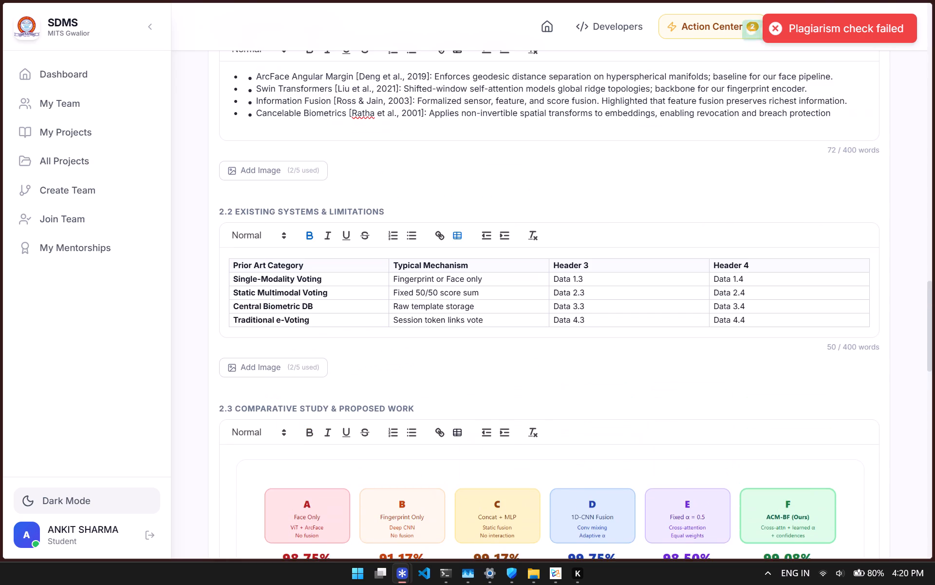
pyautogui.scroll(-1, 594, 312)
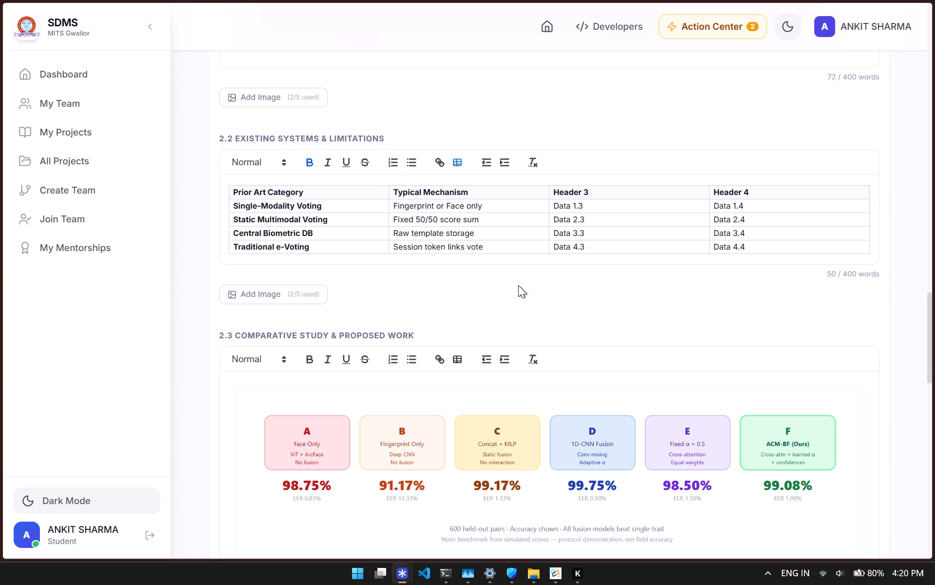
pyautogui.scroll(-2, 523, 288)
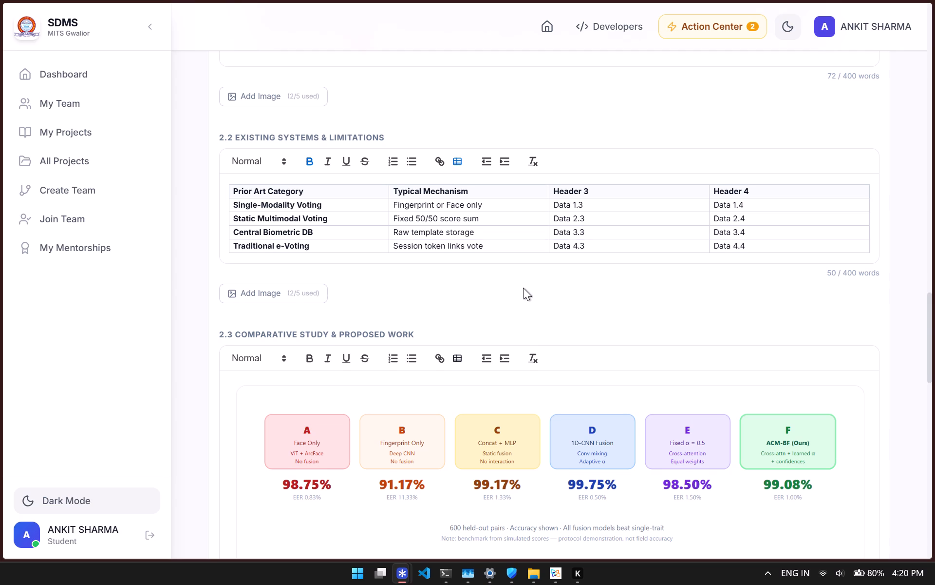
pyautogui.scroll(-5, 523, 288)
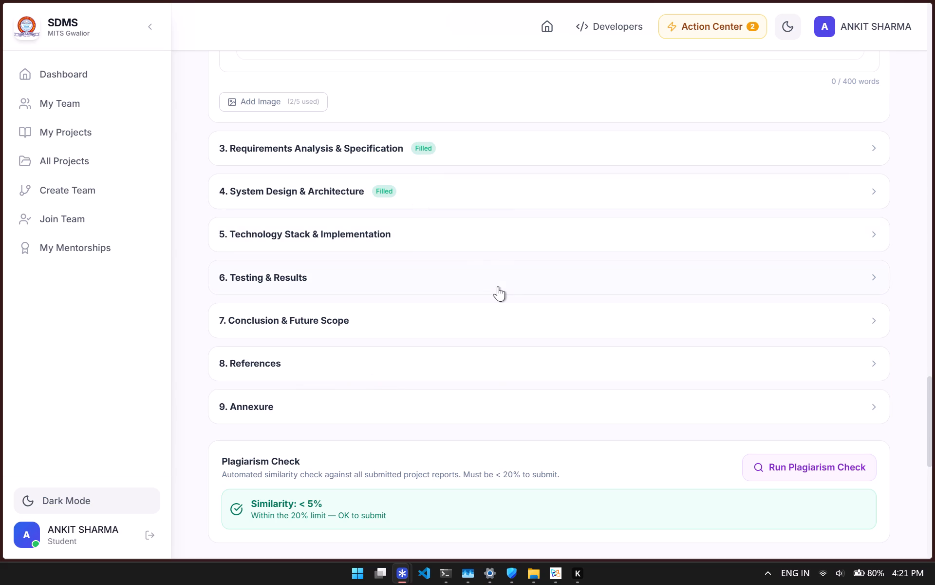
# Open section 3, Requirements Analysis & Specification, to view its functional requirements figure, and collapse the section again.
pyautogui.scroll(4, 654, 422)
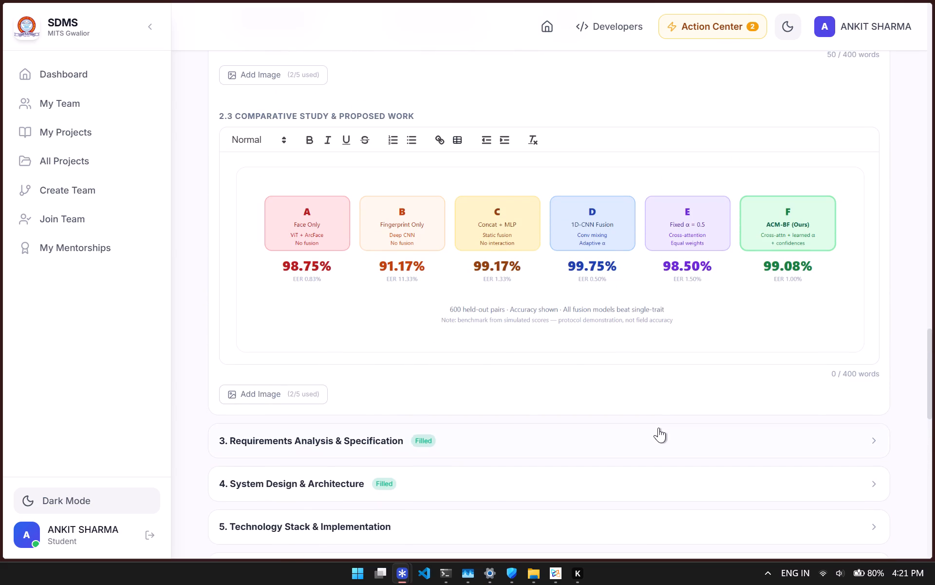
pyautogui.click(658, 428)
pyautogui.scroll(-5, 709, 445)
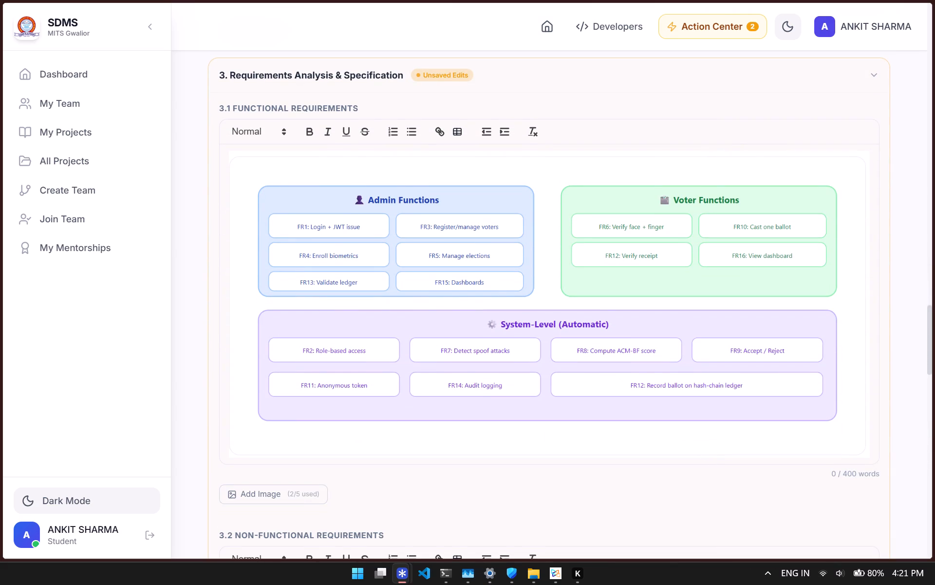
pyautogui.scroll(2, 751, 395)
pyautogui.click(871, 227)
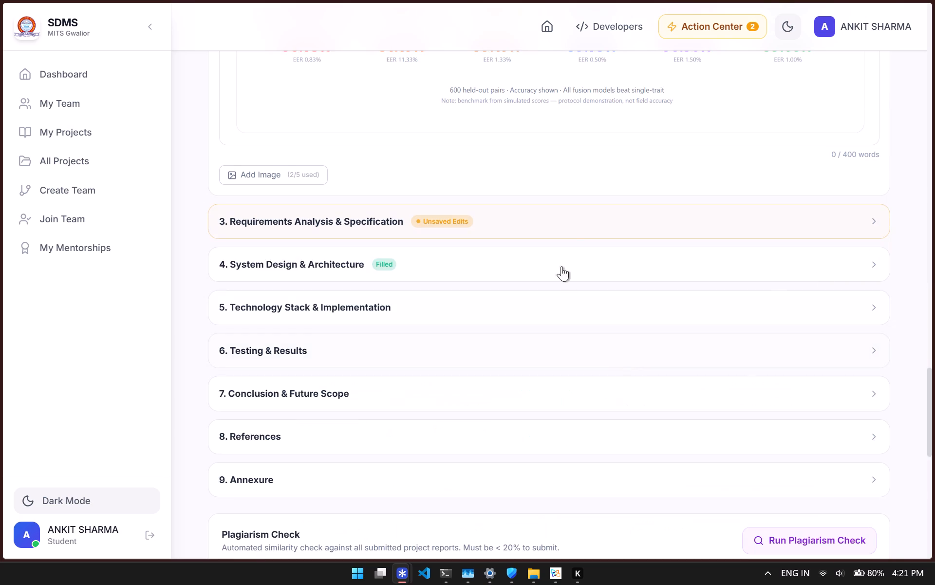
pyautogui.click(566, 224)
pyautogui.click(678, 230)
# Read through the draft from the Project Overview section to the end of the Literature Review & Background section.
pyautogui.scroll(5, 929, 360)
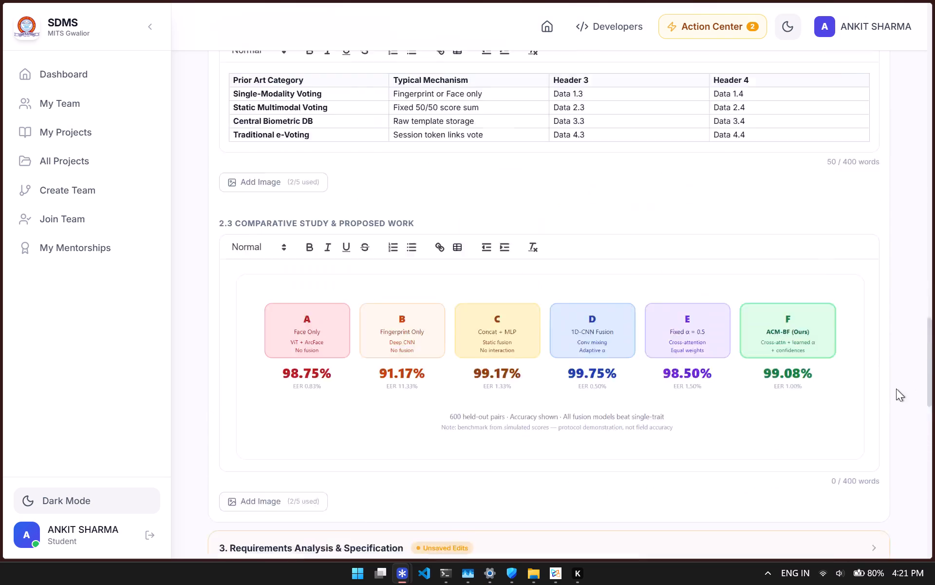
pyautogui.scroll(4, 896, 389)
pyautogui.scroll(3, 434, 372)
pyautogui.scroll(3, 489, 312)
pyautogui.scroll(3, 472, 360)
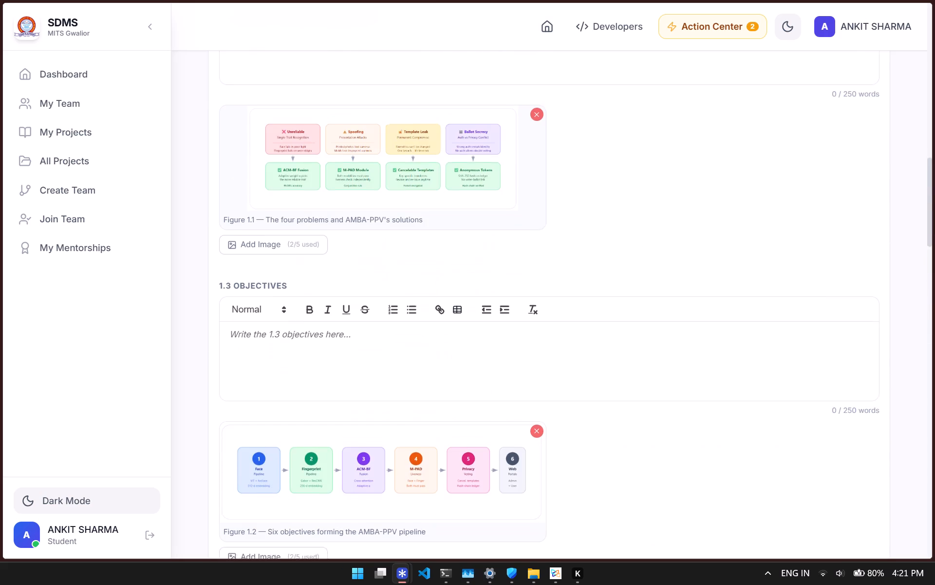
pyautogui.scroll(6, 650, 353)
pyautogui.scroll(3, 453, 375)
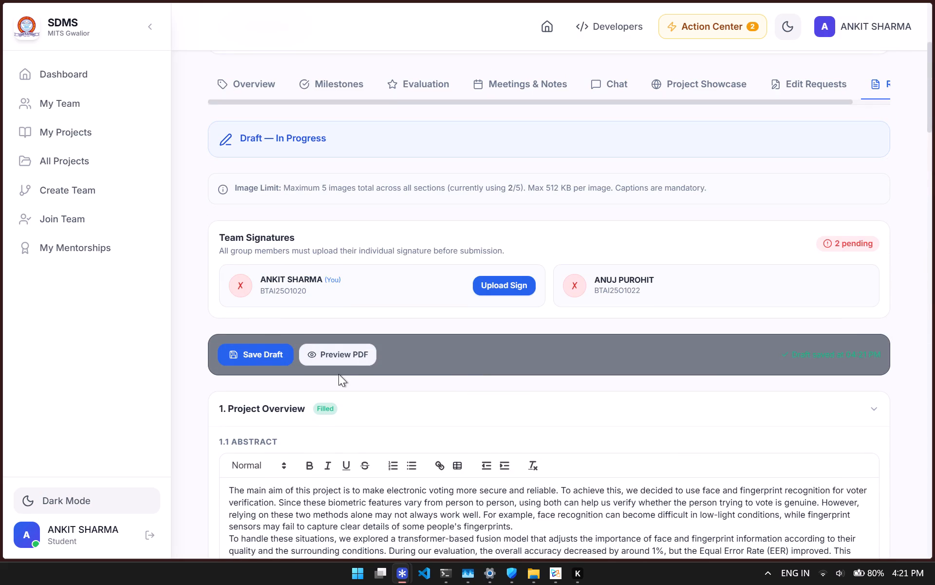
pyautogui.scroll(-7, 338, 374)
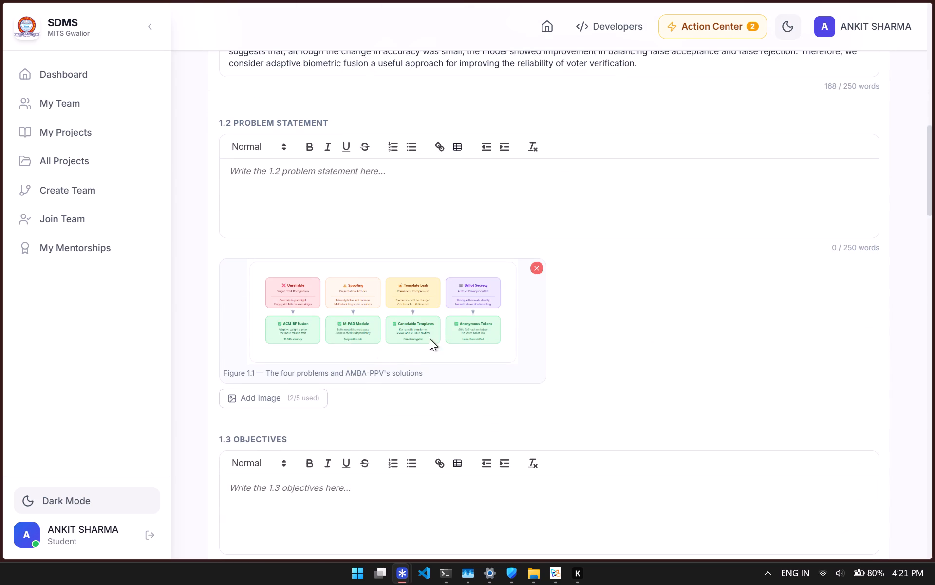
pyautogui.scroll(-5, 564, 421)
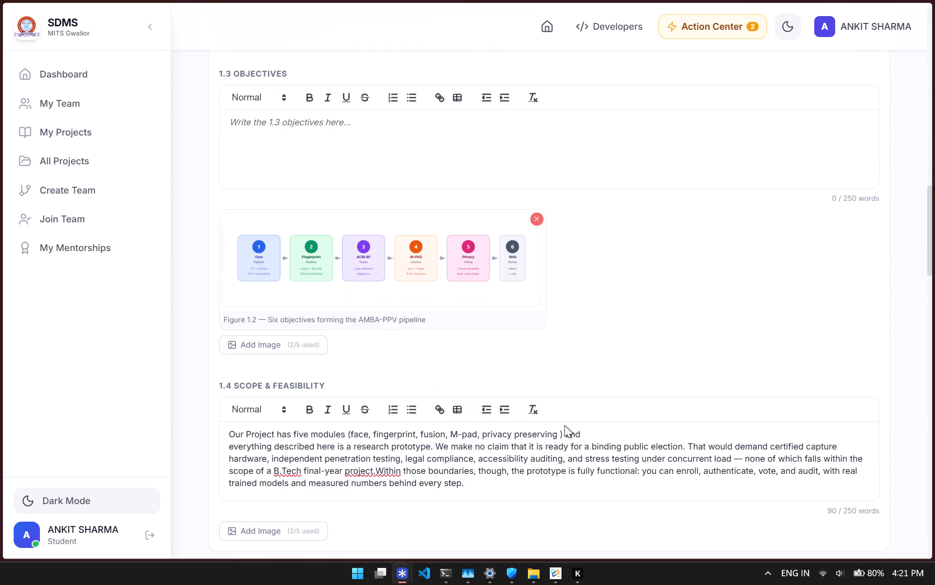
pyautogui.scroll(-4, 564, 425)
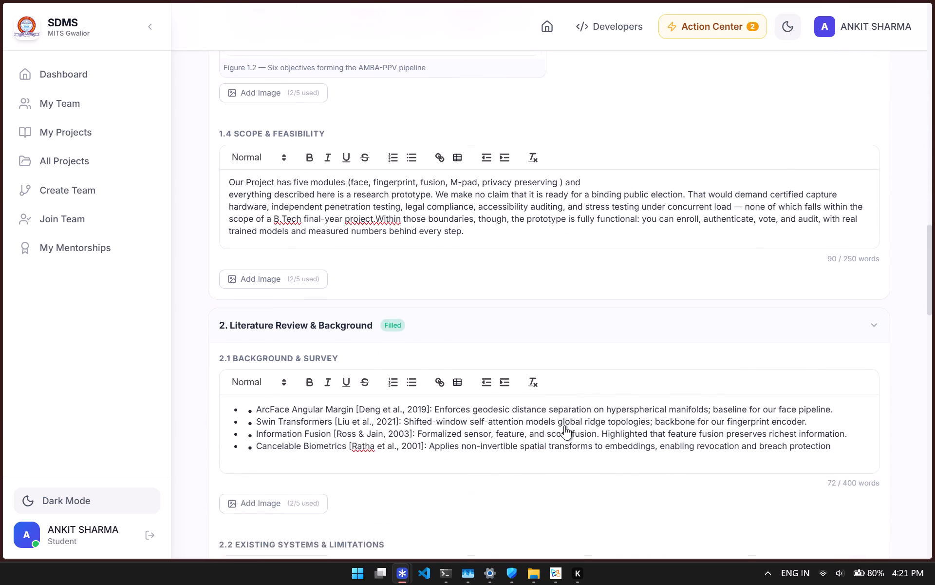
pyautogui.scroll(-3, 564, 425)
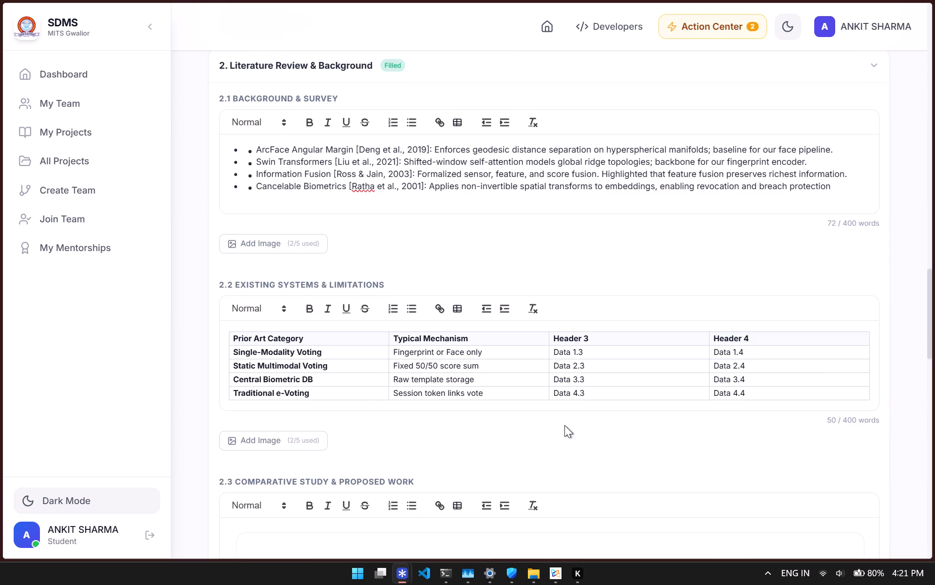
pyautogui.scroll(-8, 564, 429)
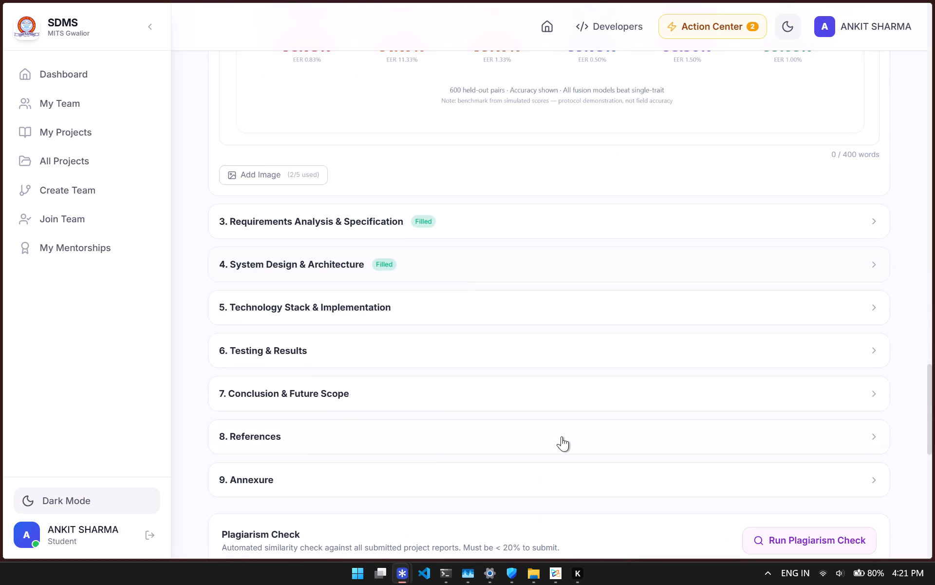
# Examine the Submit for Faculty Review checklist and the Team Signatures area for outstanding submission requirements.
pyautogui.scroll(-5, 562, 435)
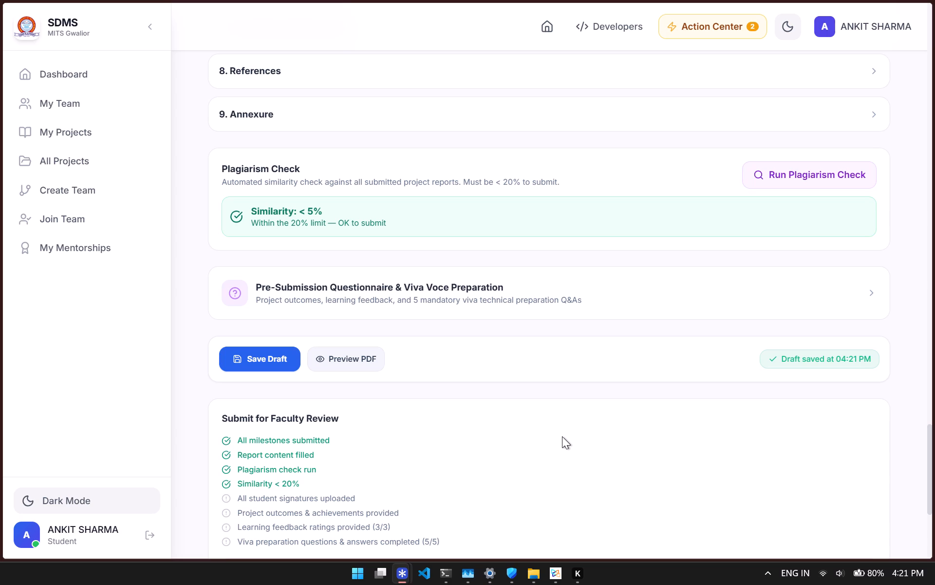
pyautogui.scroll(2, 558, 438)
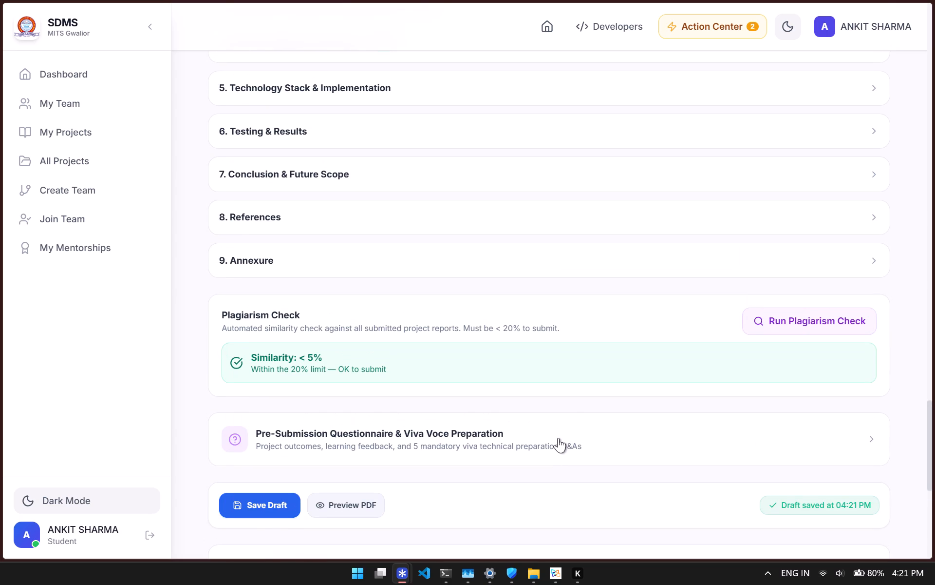
pyautogui.scroll(-3, 558, 438)
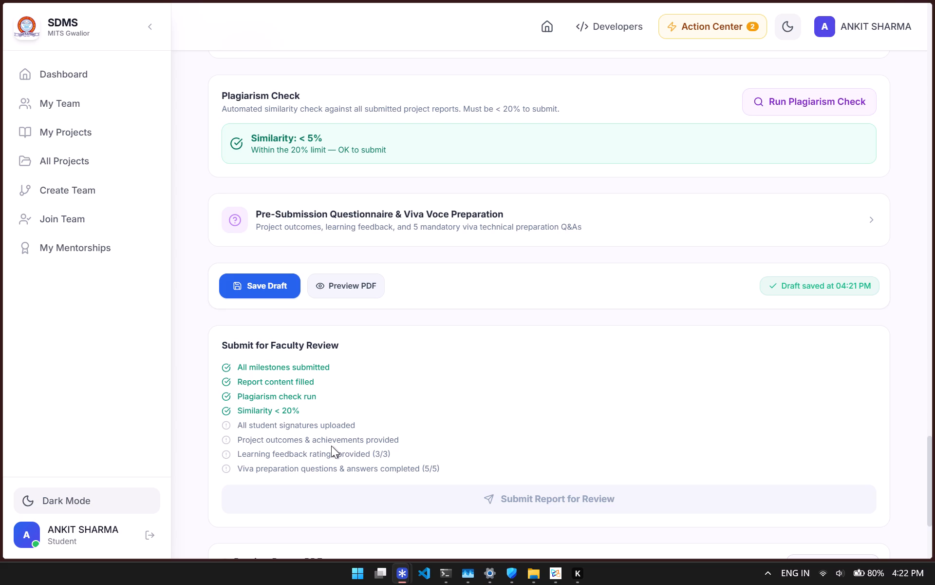
pyautogui.scroll(13, 495, 527)
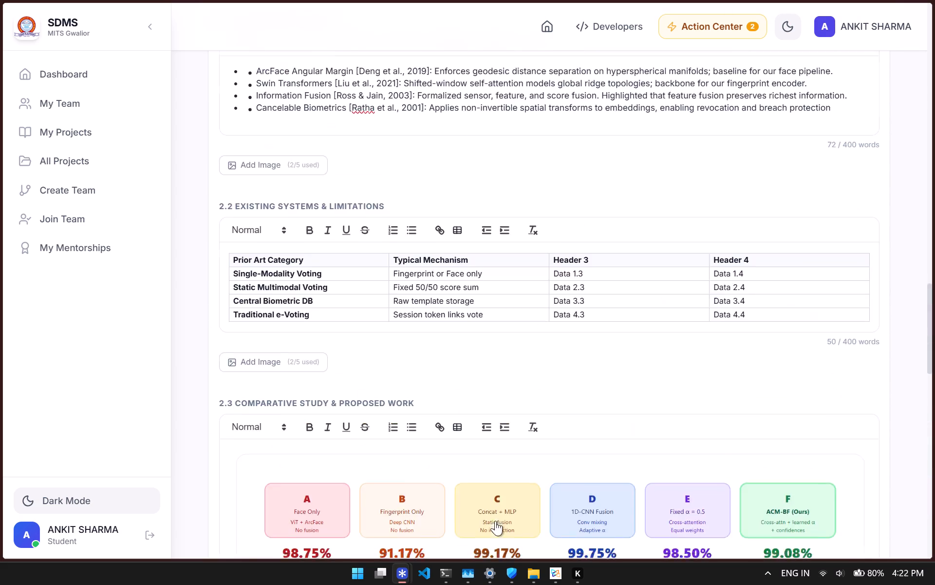
pyautogui.scroll(20, 495, 521)
pyautogui.scroll(7, 495, 521)
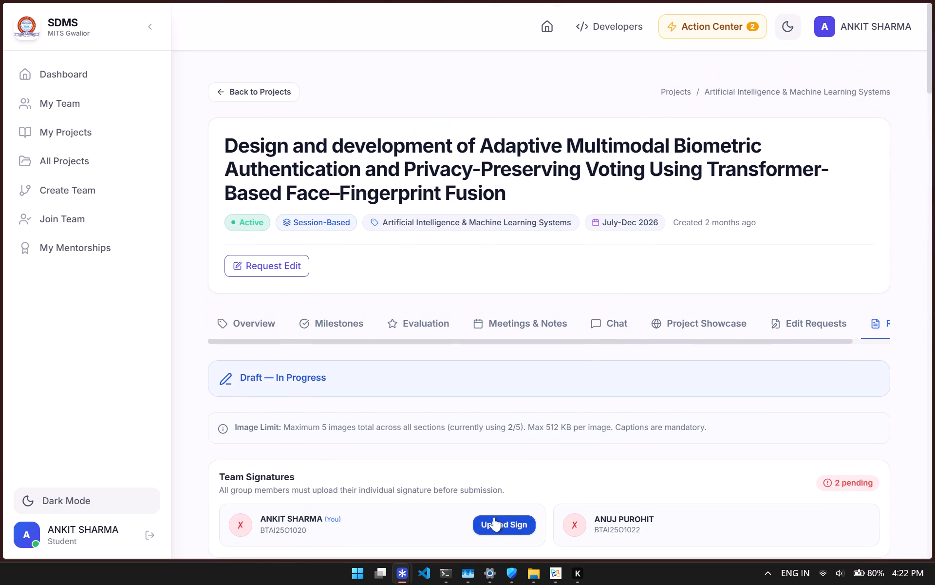
pyautogui.press('.')
# Open Task Manager to view the running processes.
pyautogui.click(768, 570)
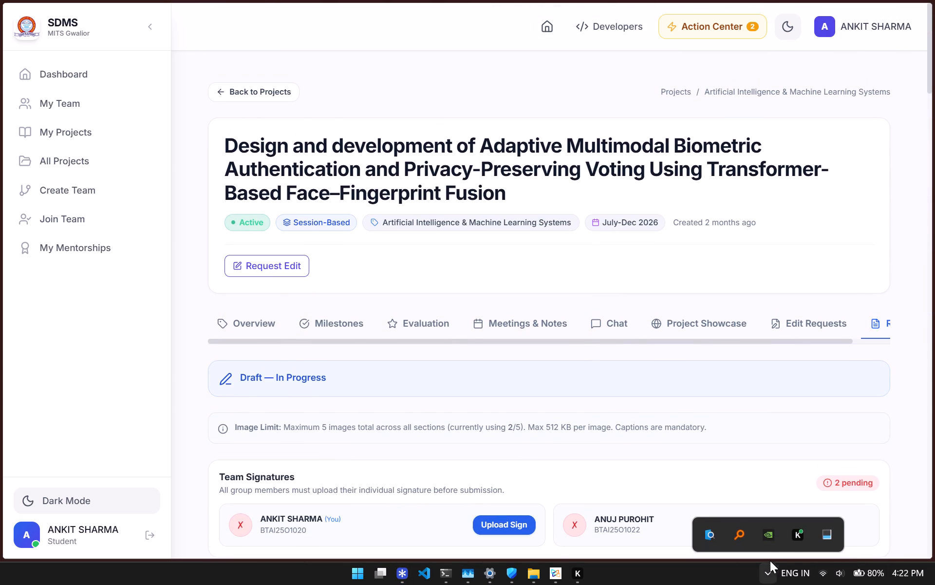
pyautogui.click(826, 534)
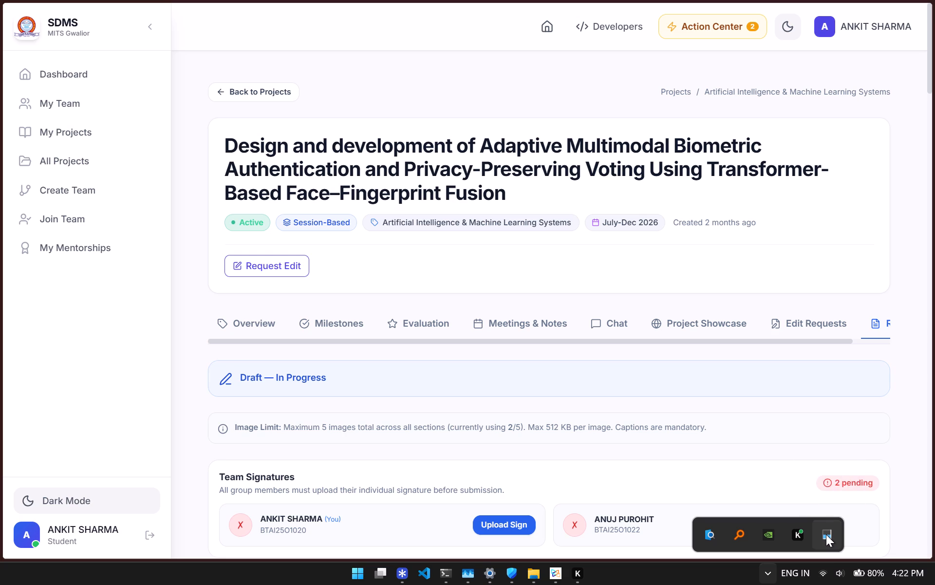
pyautogui.rightClick(826, 534)
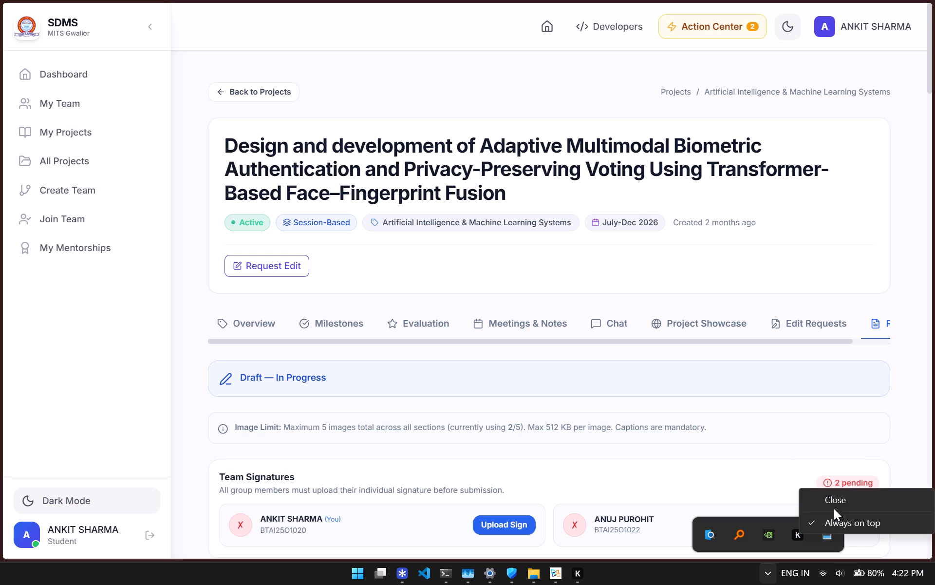
pyautogui.click(828, 538)
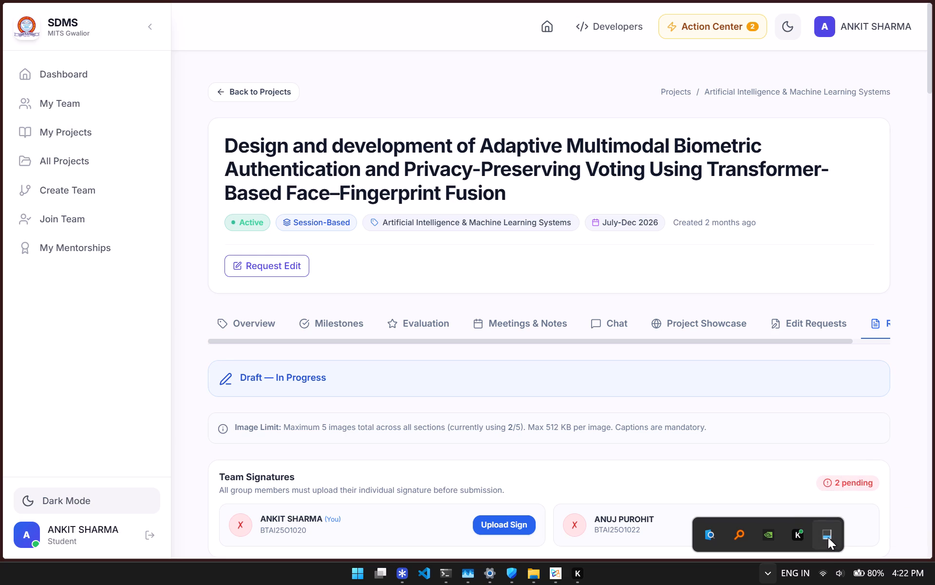
pyautogui.click(725, 584)
pyautogui.rightClick(726, 578)
pyautogui.click(769, 538)
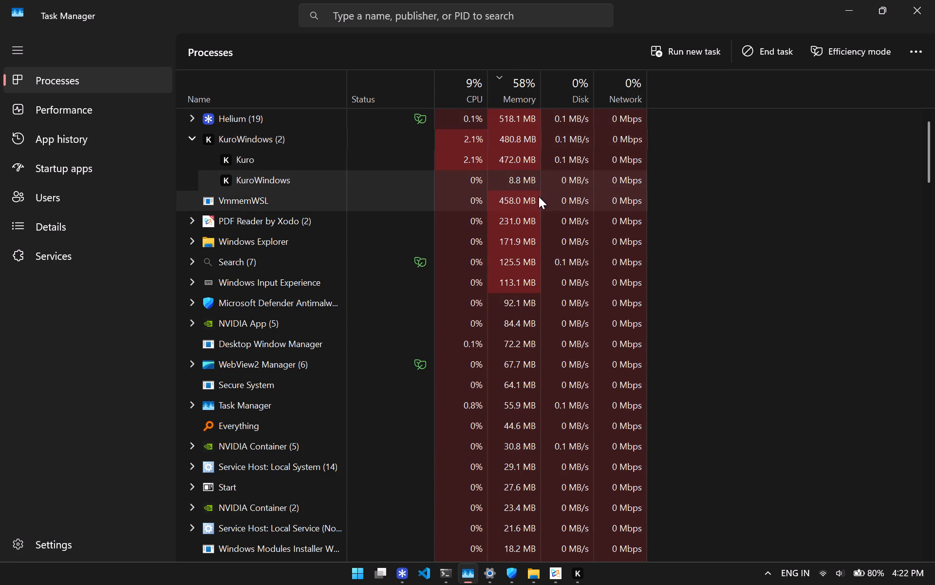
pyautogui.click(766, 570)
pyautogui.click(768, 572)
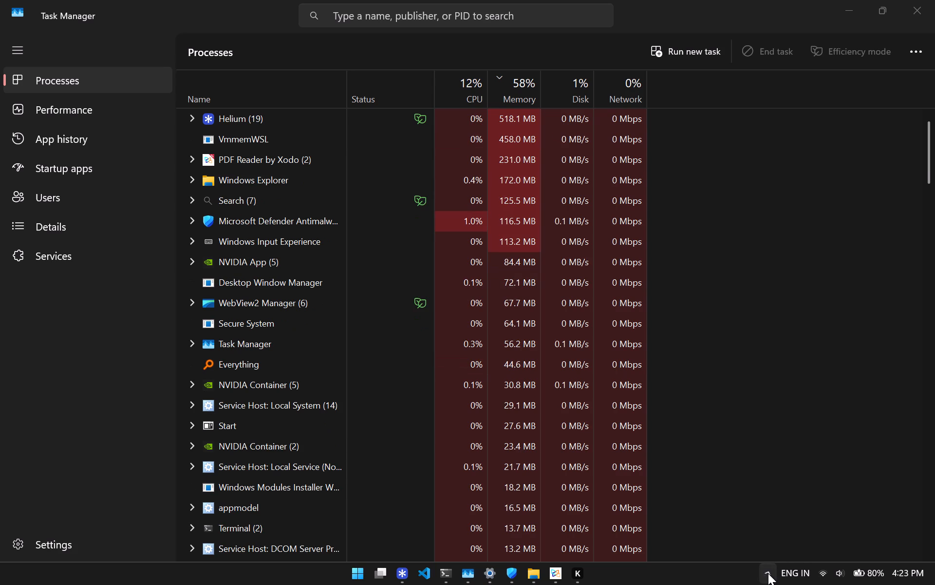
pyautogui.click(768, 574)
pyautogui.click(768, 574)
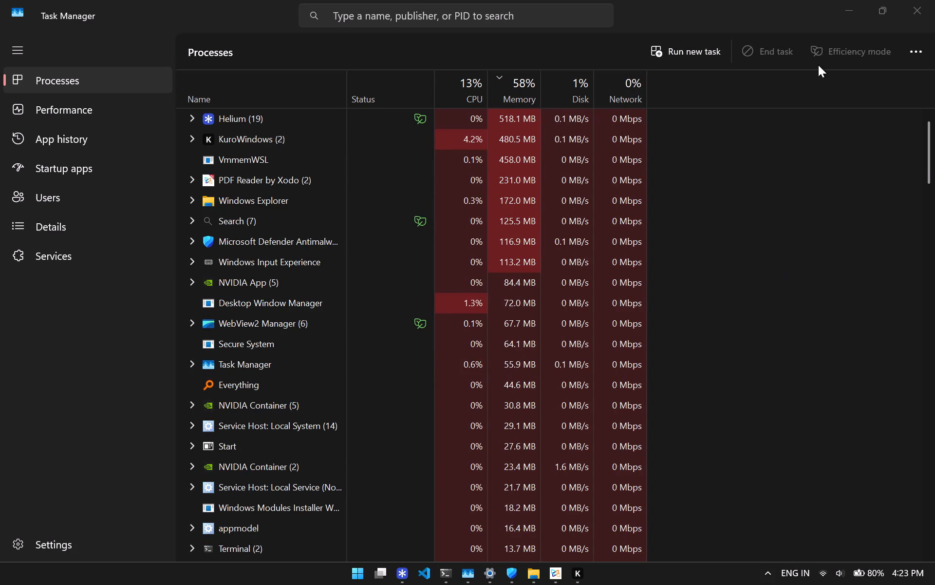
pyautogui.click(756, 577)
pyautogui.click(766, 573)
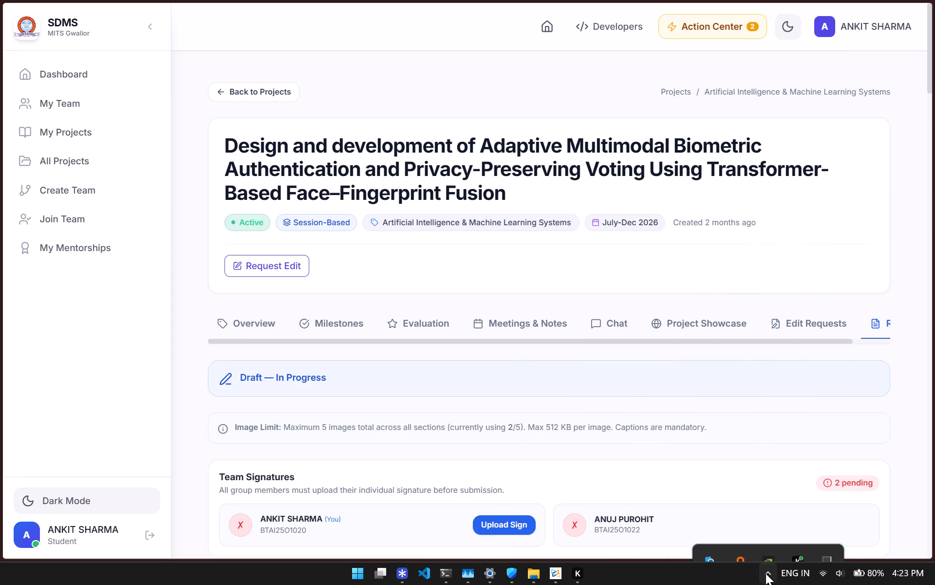
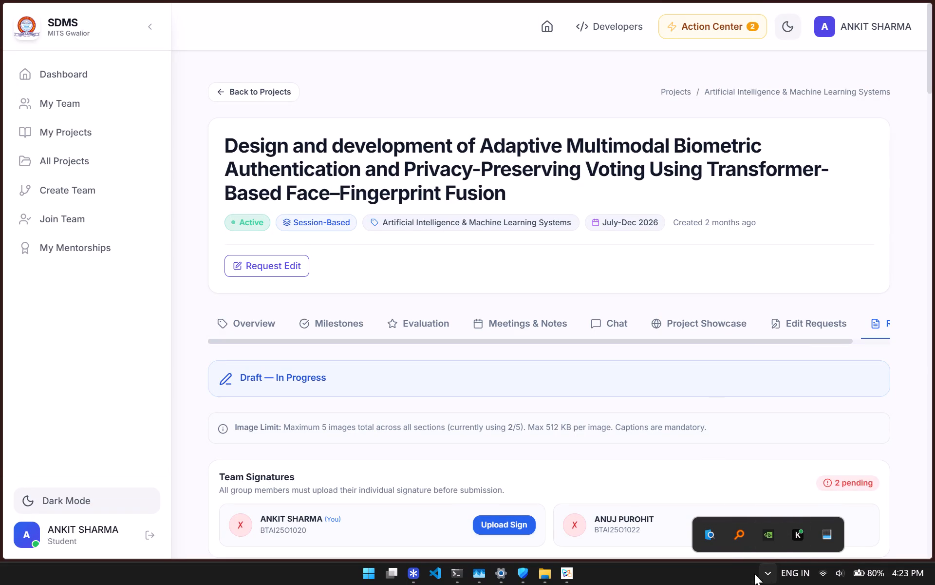
# Open Task Manager to examine the running processes.
pyautogui.rightClick(727, 575)
pyautogui.click(764, 532)
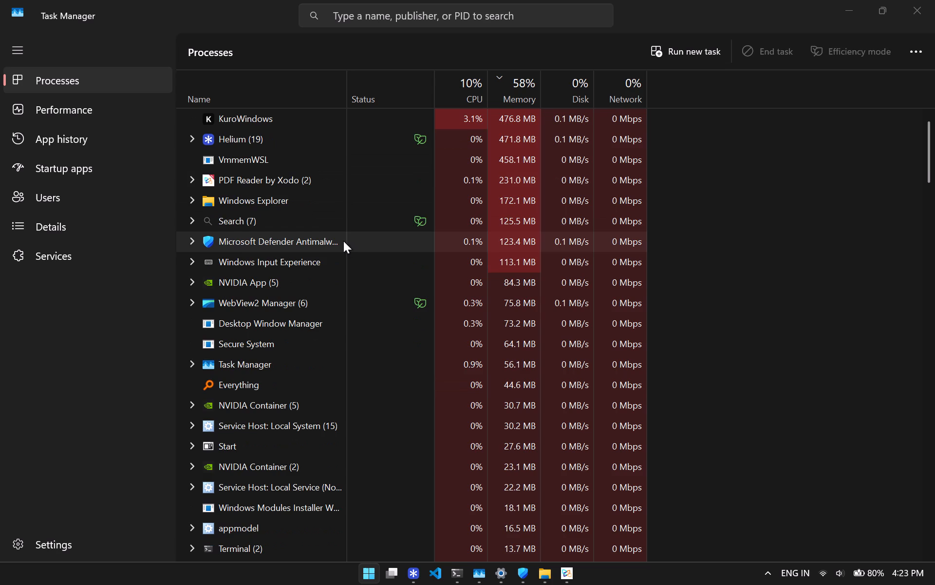
# Search the installed apps for "lo" and launch Loggy3.
pyautogui.press('l')
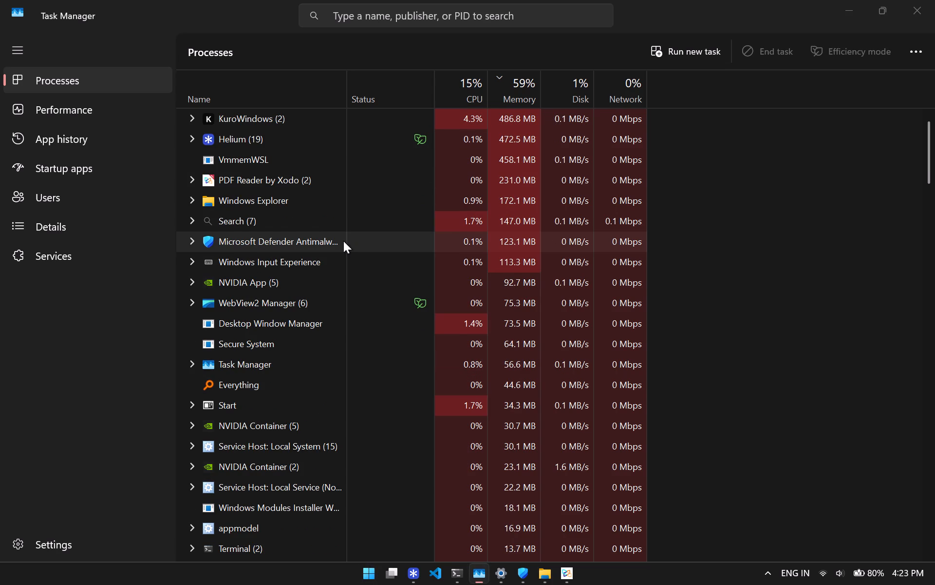
pyautogui.click(363, 574)
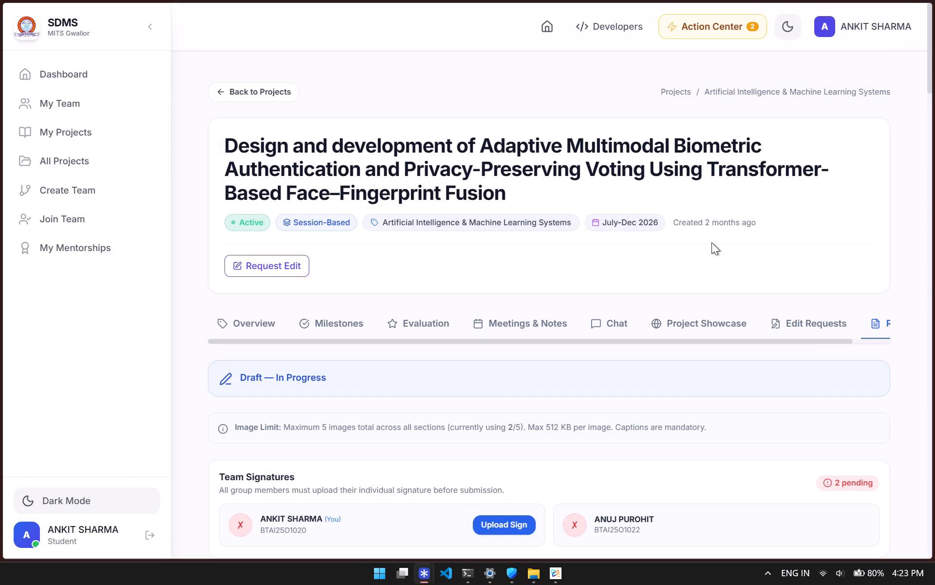
pyautogui.write('lo')
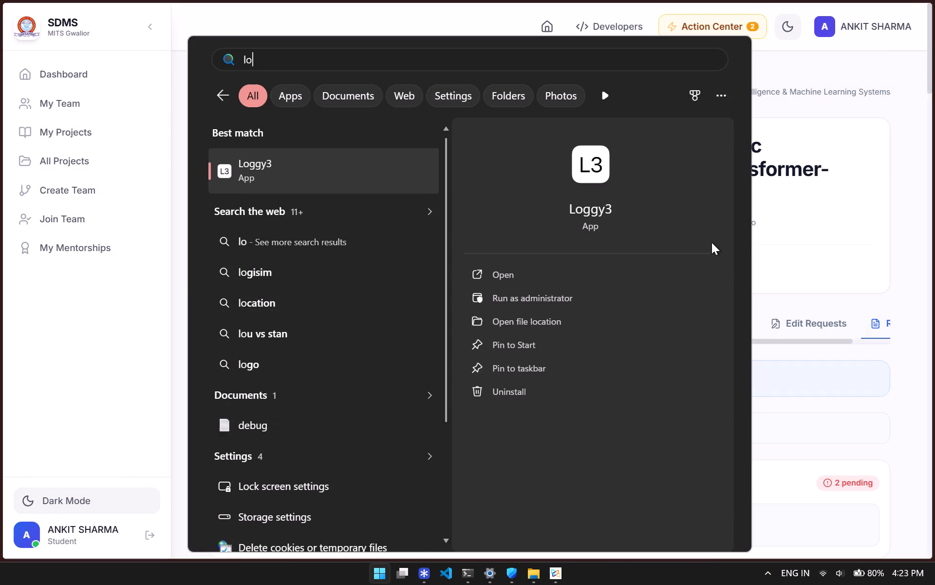
pyautogui.click(645, 271)
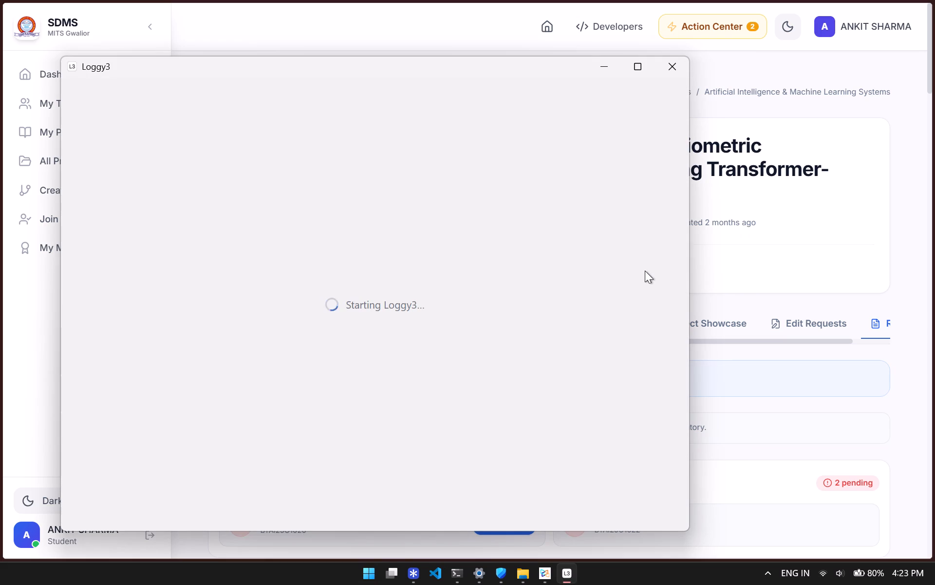
# Show the hidden system tray icons.
pyautogui.click(770, 568)
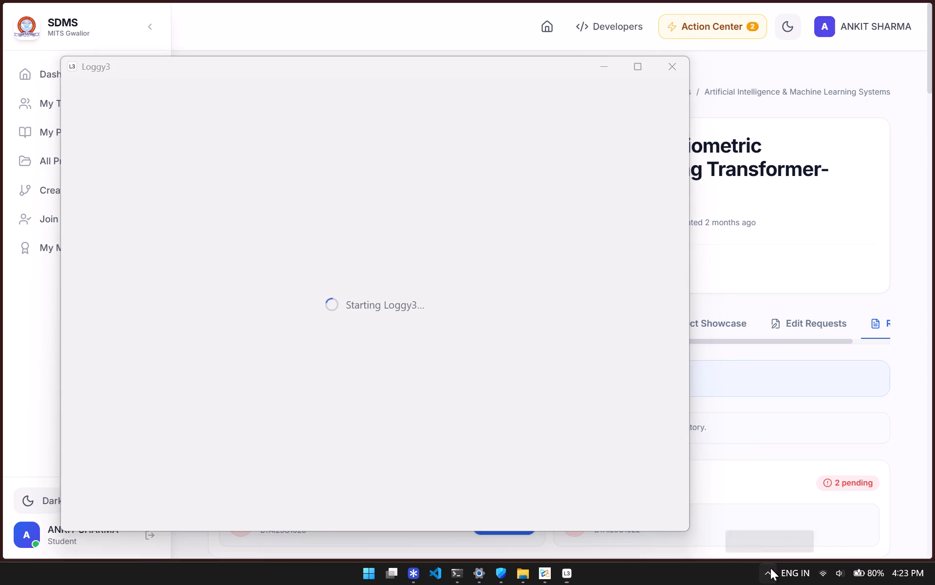